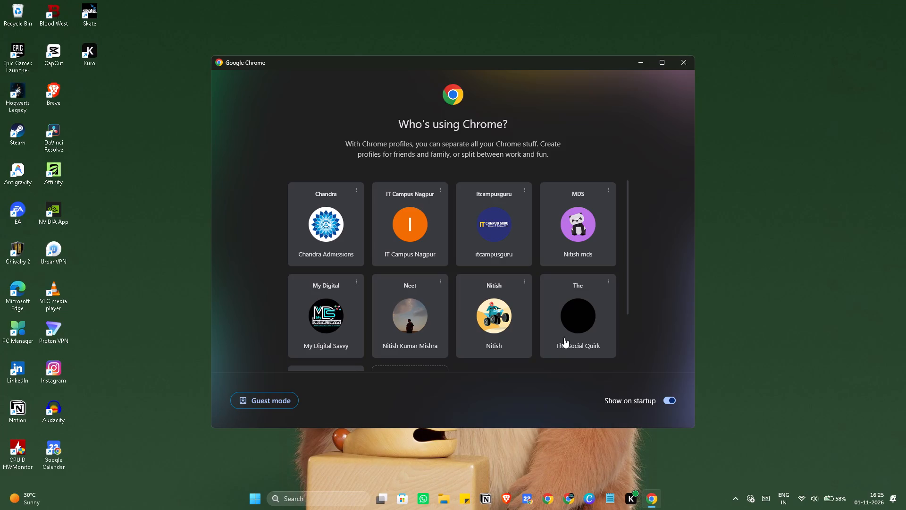
Open the Chrome profile with the blue quad-bike picture and switch to its last open Facebook Ads Manager campaign-editing tab.
{"action": "scroll", "coordinate": [537, 231], "scroll_direction": "down", "scroll_amount": 3}
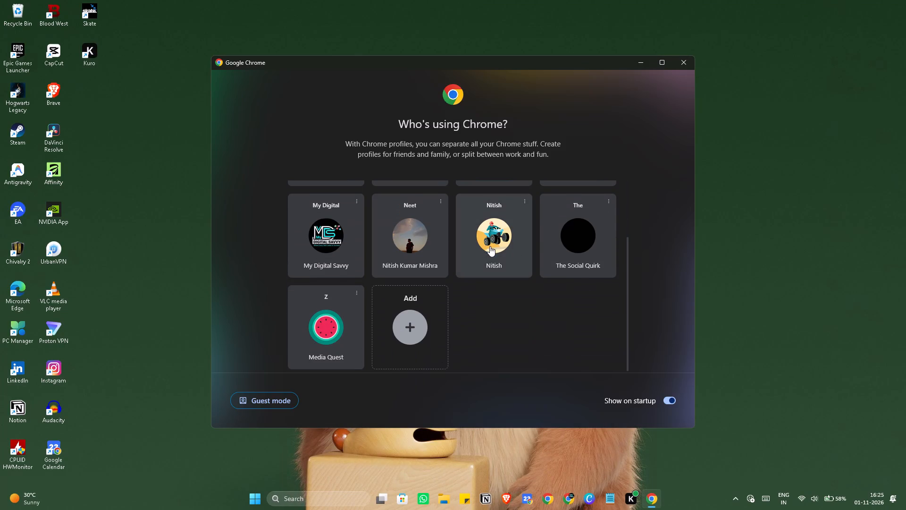
{"action": "left_click", "coordinate": [491, 246]}
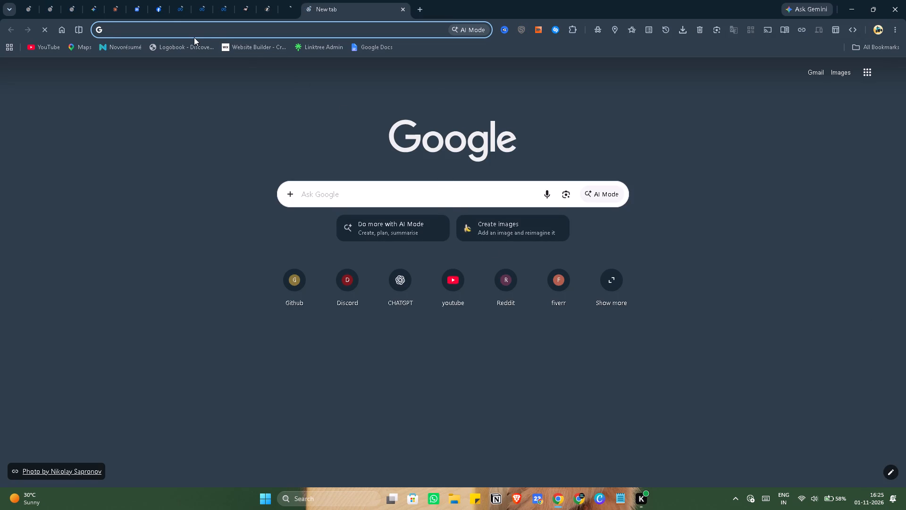
{"action": "left_click", "coordinate": [224, 0]}
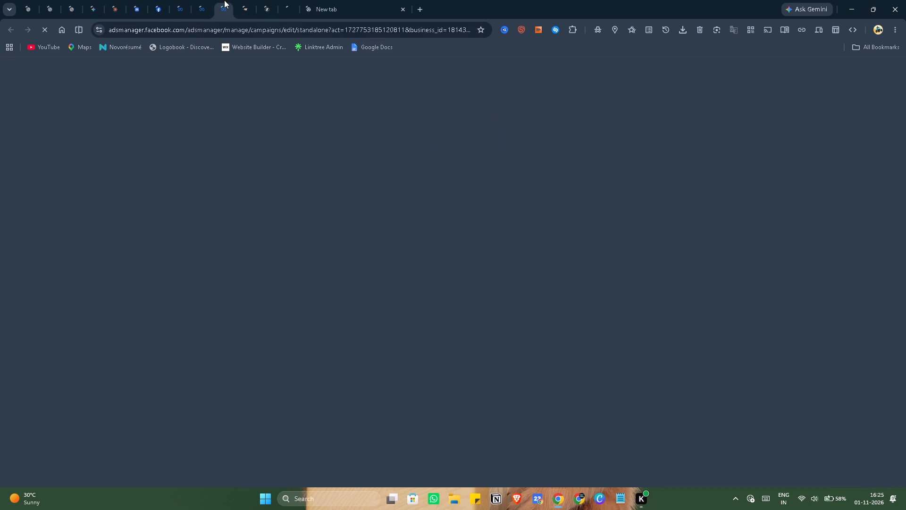
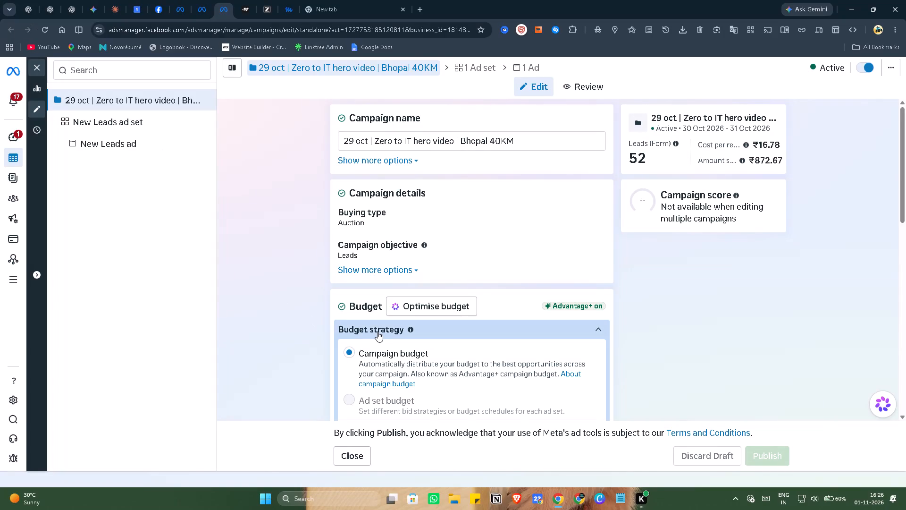
Check the settings of the 29 oct Zero to IT hero video campaign, close its editor and deselect it in the campaign list.
{"action": "scroll", "coordinate": [290, 327], "scroll_direction": "down", "scroll_amount": 7}
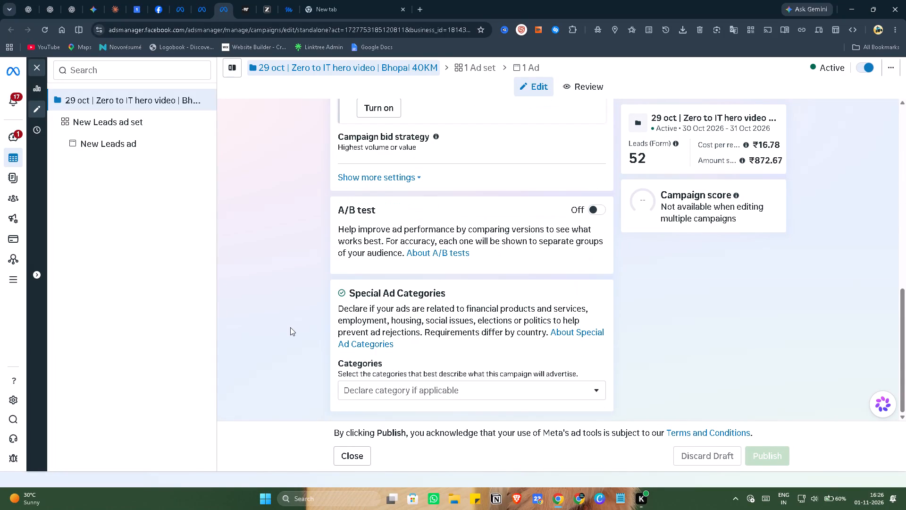
{"action": "scroll", "coordinate": [290, 327], "scroll_direction": "up", "scroll_amount": 10}
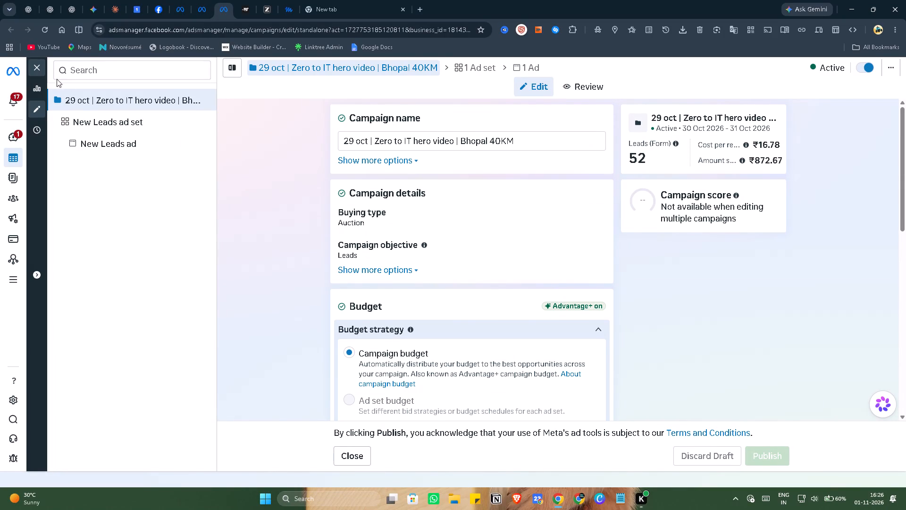
{"action": "left_click", "coordinate": [41, 69]}
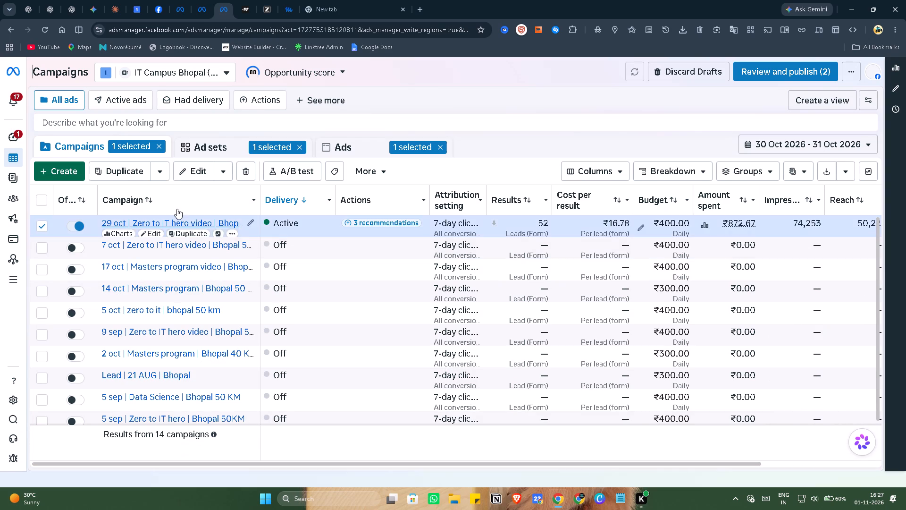
{"action": "left_click", "coordinate": [36, 223]}
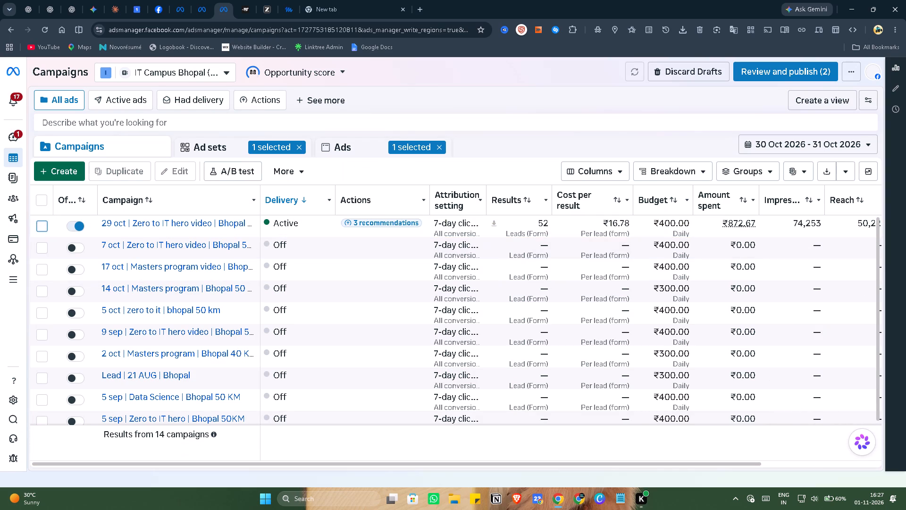
Set the reporting date range to 31 October 2026 – 1 November 2026.
{"action": "left_click", "coordinate": [841, 147]}
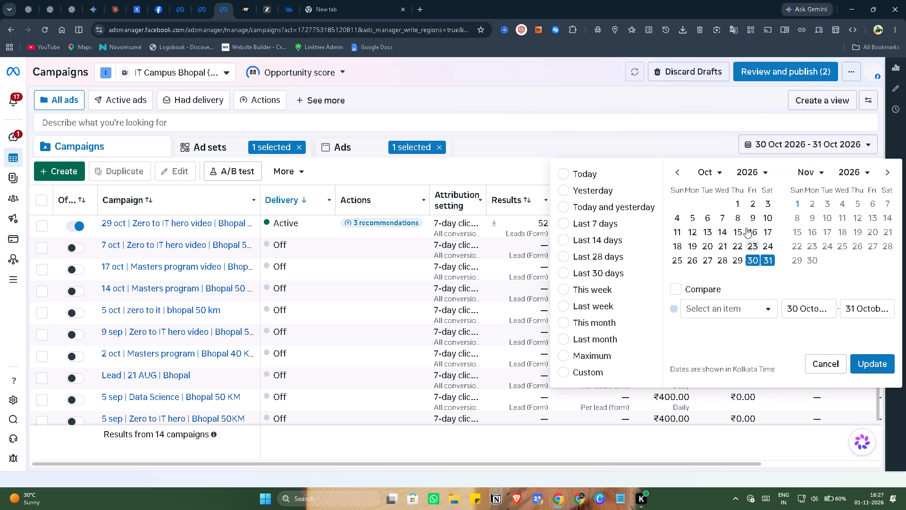
{"action": "left_click", "coordinate": [763, 260]}
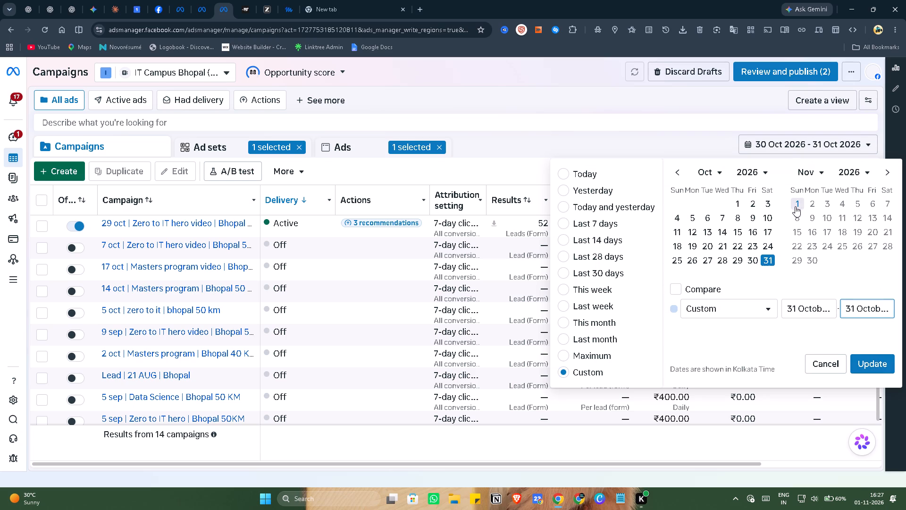
{"action": "left_click", "coordinate": [797, 204]}
{"action": "left_click", "coordinate": [875, 365]}
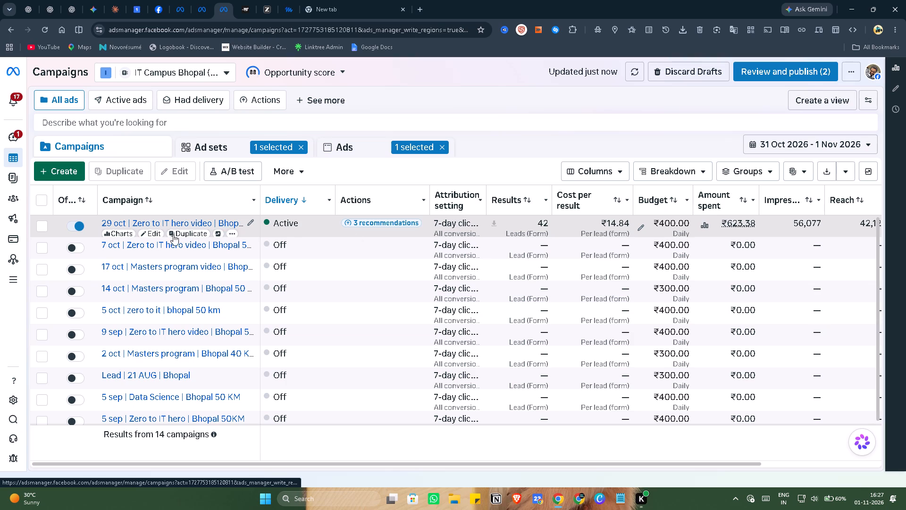
Open the saved audience of the New Leads ad set in the 29 oct Zero to IT hero video campaign for editing.
{"action": "left_click", "coordinate": [155, 230]}
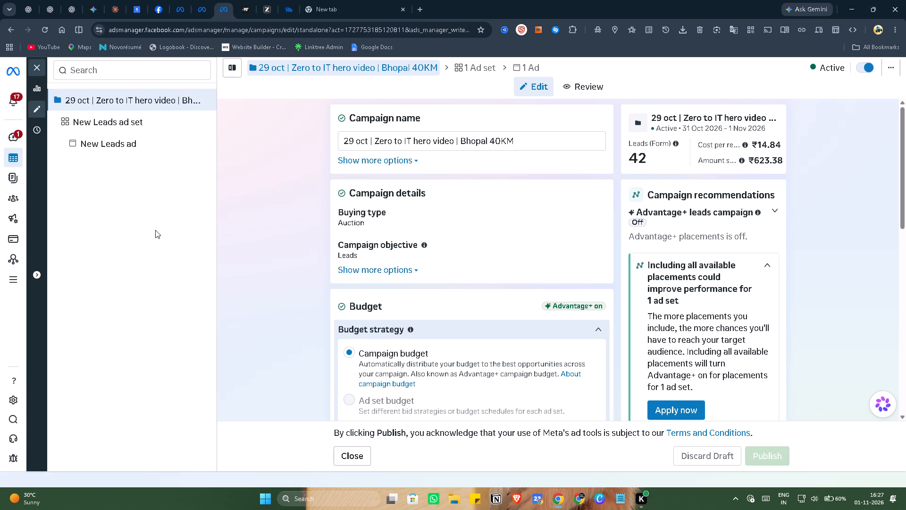
{"action": "left_click", "coordinate": [125, 118]}
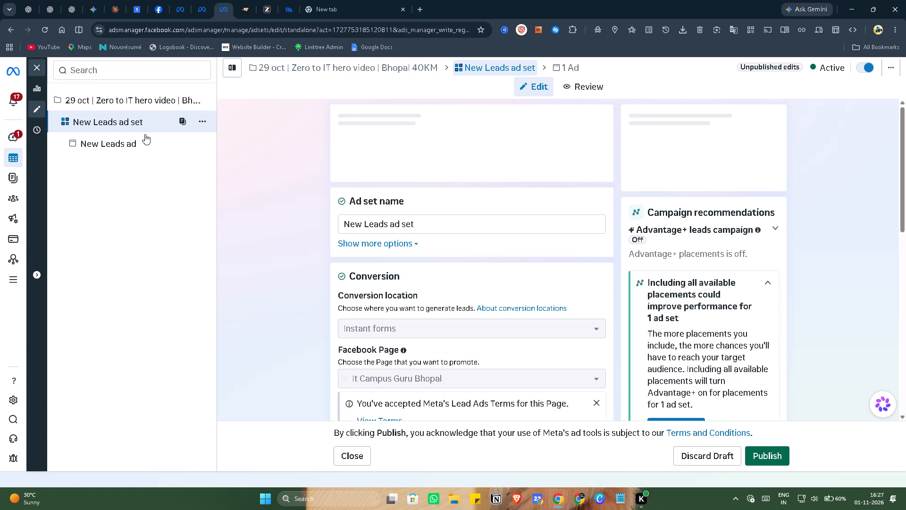
{"action": "scroll", "coordinate": [294, 289], "scroll_direction": "down", "scroll_amount": 3}
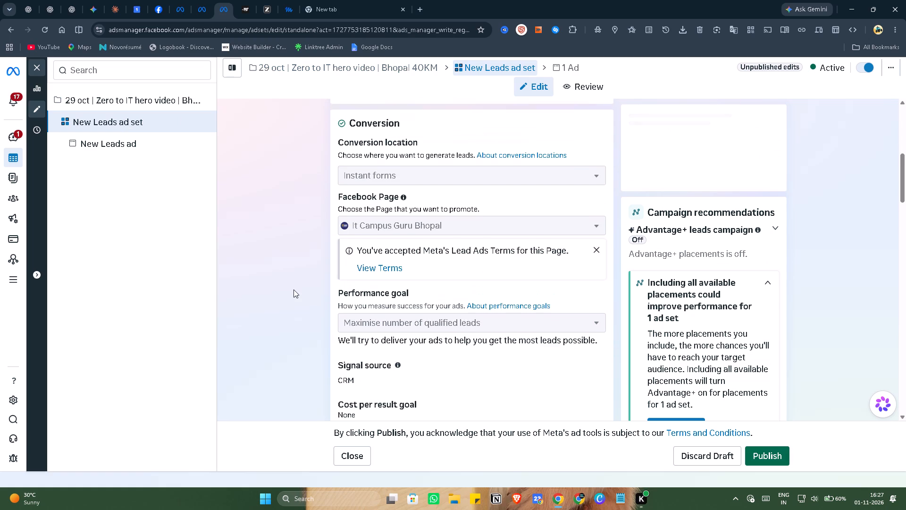
{"action": "scroll", "coordinate": [294, 289], "scroll_direction": "down", "scroll_amount": 4}
{"action": "scroll", "coordinate": [294, 289], "scroll_direction": "up", "scroll_amount": 1}
{"action": "scroll", "coordinate": [294, 289], "scroll_direction": "down", "scroll_amount": 3}
{"action": "left_click", "coordinate": [360, 369]}
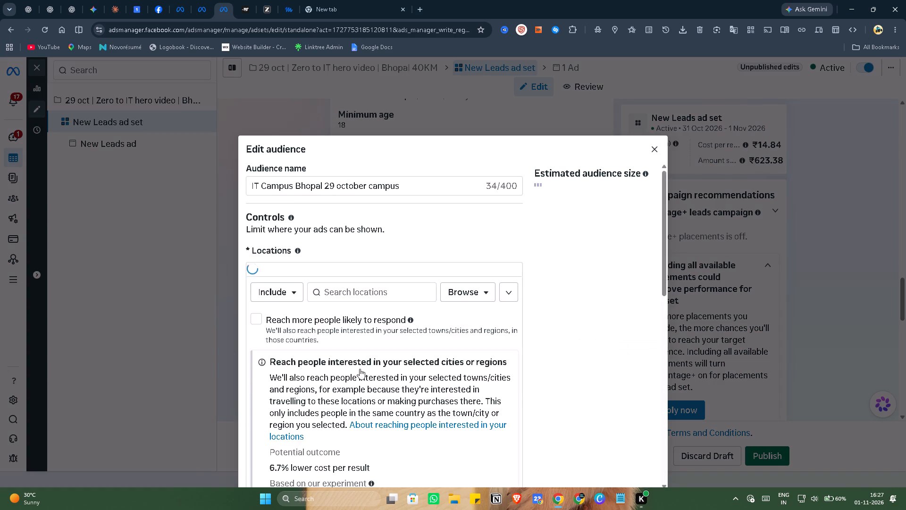
Remove the Freelancer (careers) interest from the audience's detailed targeting.
{"action": "scroll", "coordinate": [411, 355], "scroll_direction": "down", "scroll_amount": 7}
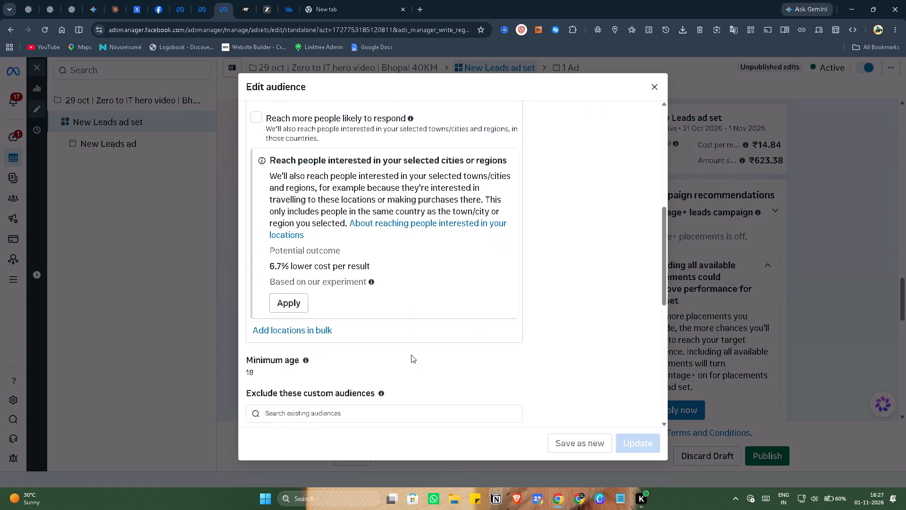
{"action": "scroll", "coordinate": [411, 355], "scroll_direction": "down", "scroll_amount": 4}
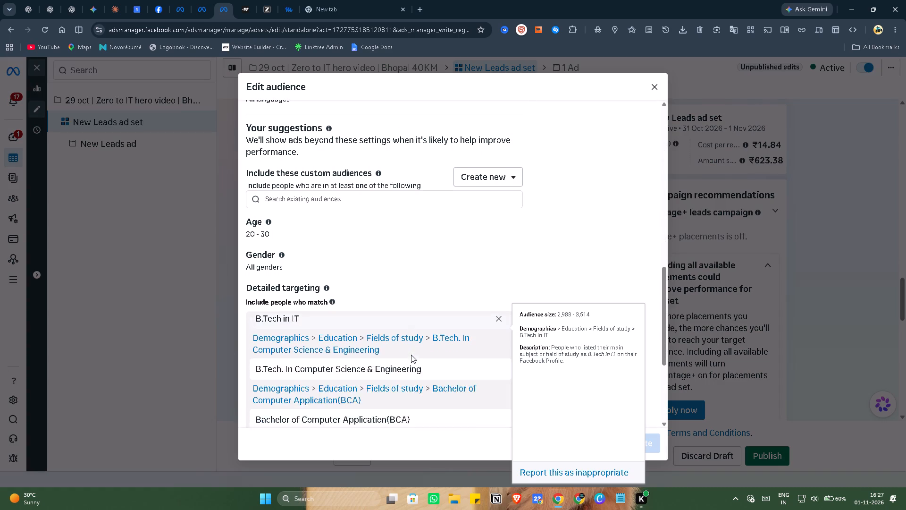
{"action": "scroll", "coordinate": [411, 355], "scroll_direction": "down", "scroll_amount": 6}
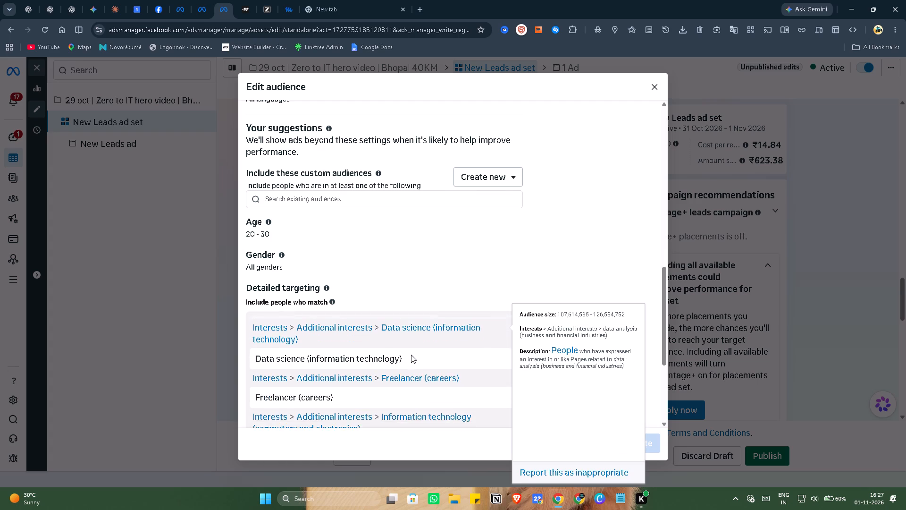
{"action": "scroll", "coordinate": [411, 355], "scroll_direction": "down", "scroll_amount": 1}
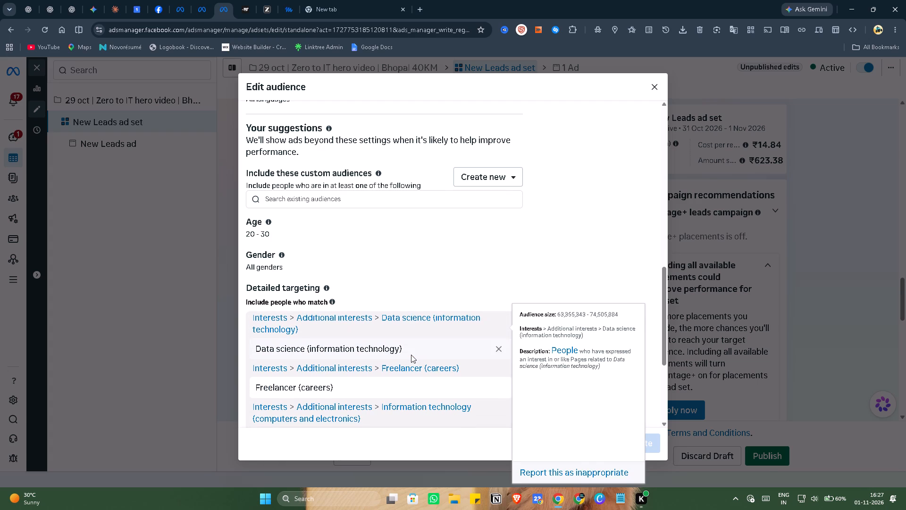
{"action": "scroll", "coordinate": [411, 355], "scroll_direction": "down", "scroll_amount": 1}
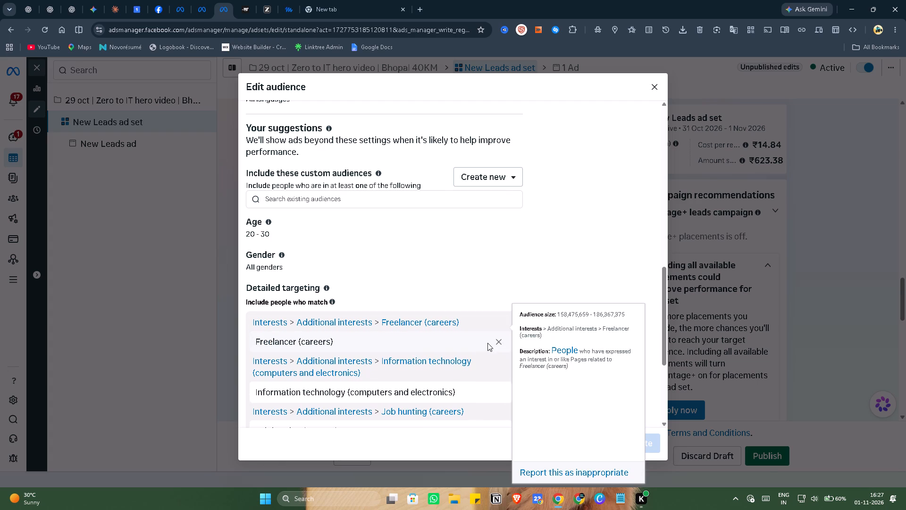
{"action": "left_click", "coordinate": [498, 342]}
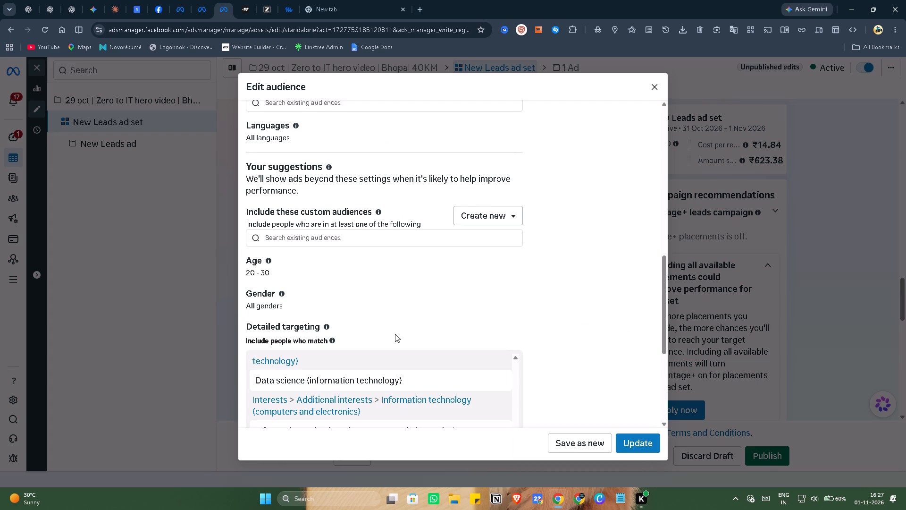
Review the audience's remaining detailed targeting entries along with its location, age and gender settings.
{"action": "scroll", "coordinate": [395, 334], "scroll_direction": "down", "scroll_amount": 5}
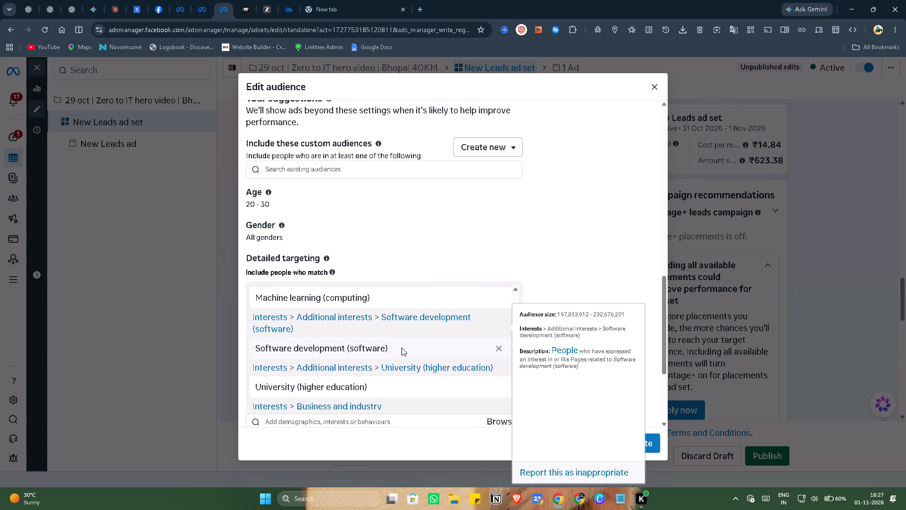
{"action": "scroll", "coordinate": [402, 348], "scroll_direction": "up", "scroll_amount": 3}
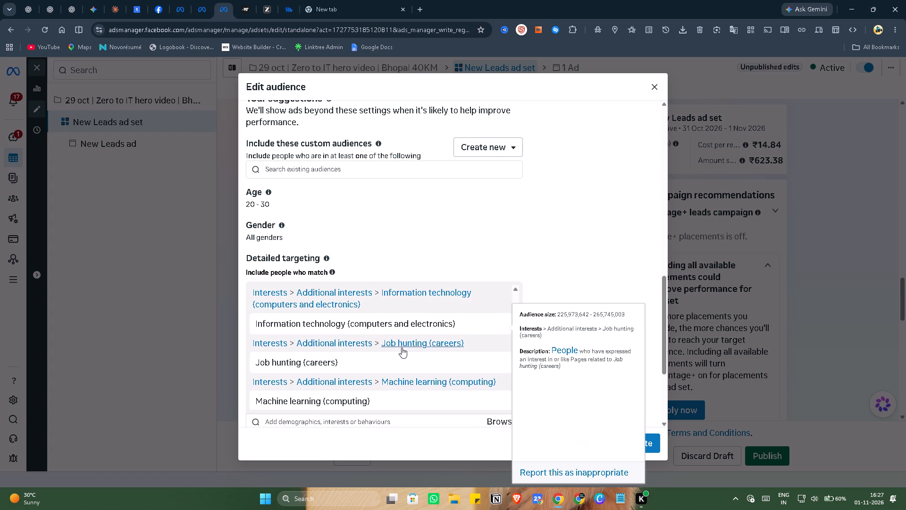
{"action": "scroll", "coordinate": [428, 358], "scroll_direction": "down", "scroll_amount": 3}
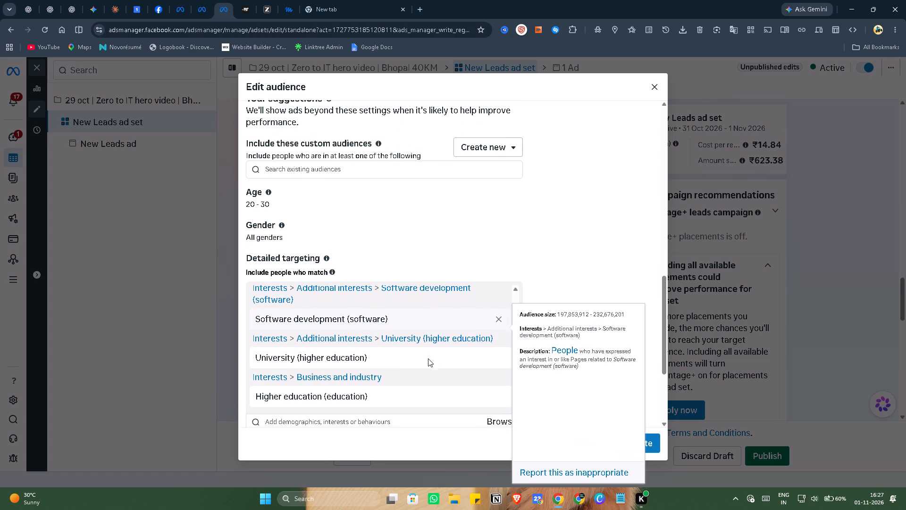
{"action": "scroll", "coordinate": [428, 358], "scroll_direction": "down", "scroll_amount": 2}
{"action": "scroll", "coordinate": [379, 246], "scroll_direction": "down", "scroll_amount": 1}
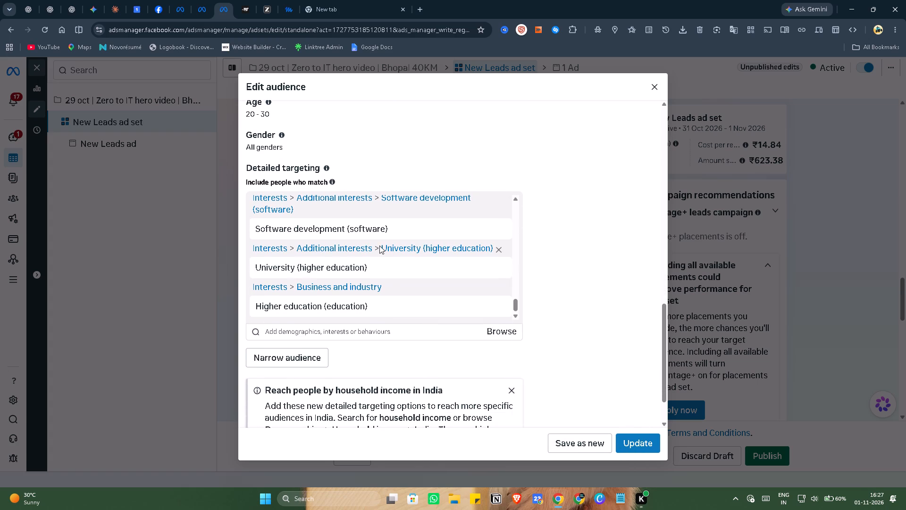
{"action": "scroll", "coordinate": [379, 246], "scroll_direction": "down", "scroll_amount": 3}
{"action": "scroll", "coordinate": [379, 246], "scroll_direction": "up", "scroll_amount": 4}
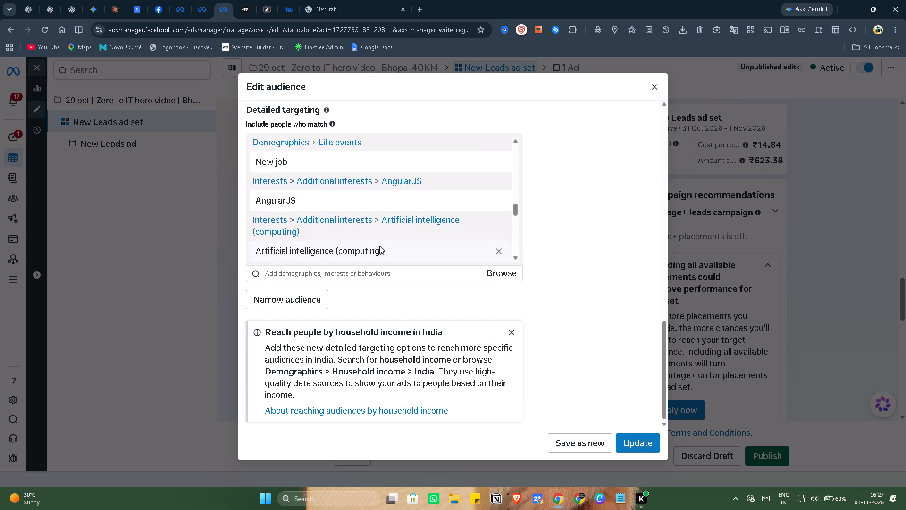
{"action": "scroll", "coordinate": [379, 246], "scroll_direction": "up", "scroll_amount": 7}
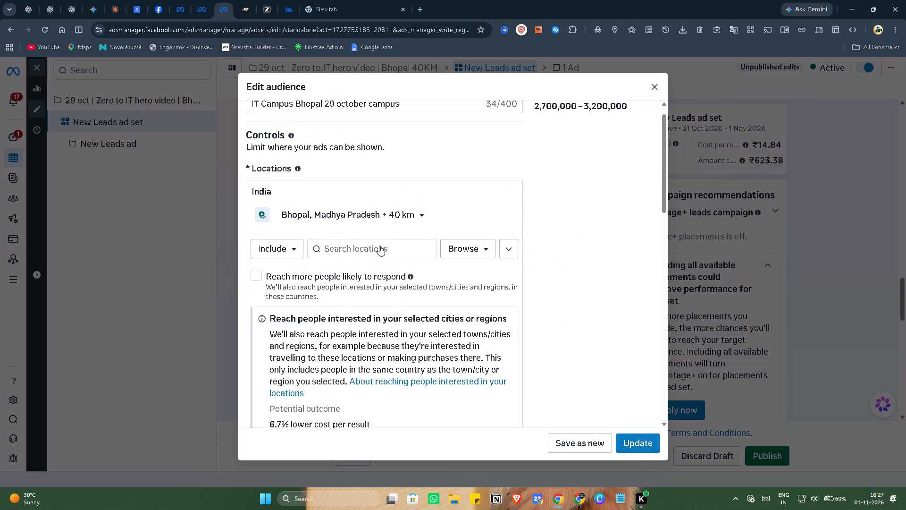
{"action": "scroll", "coordinate": [579, 357], "scroll_direction": "down", "scroll_amount": 5}
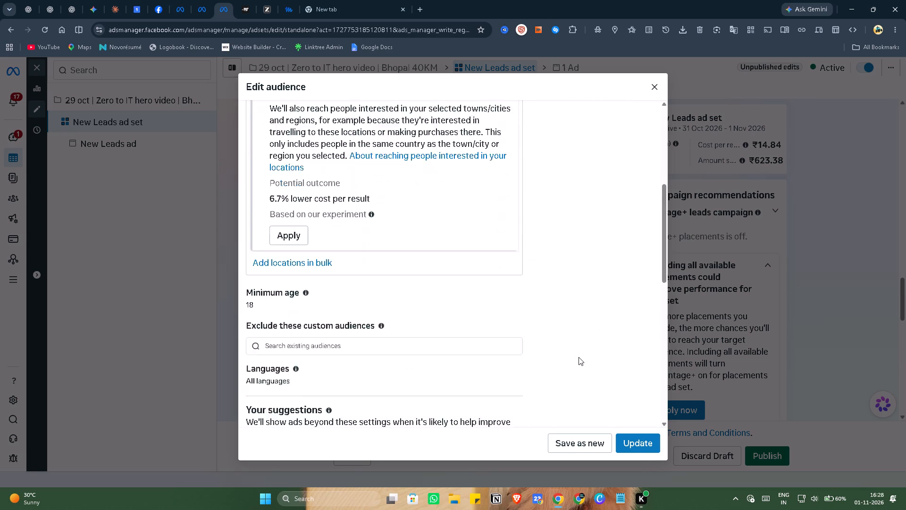
{"action": "scroll", "coordinate": [579, 357], "scroll_direction": "down", "scroll_amount": 2}
{"action": "scroll", "coordinate": [356, 285], "scroll_direction": "down", "scroll_amount": 5}
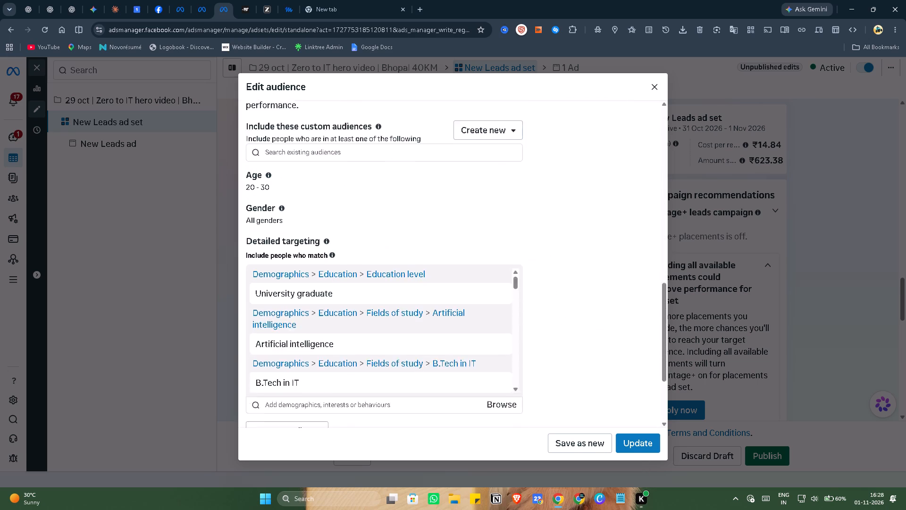
{"action": "scroll", "coordinate": [356, 285], "scroll_direction": "down", "scroll_amount": 2}
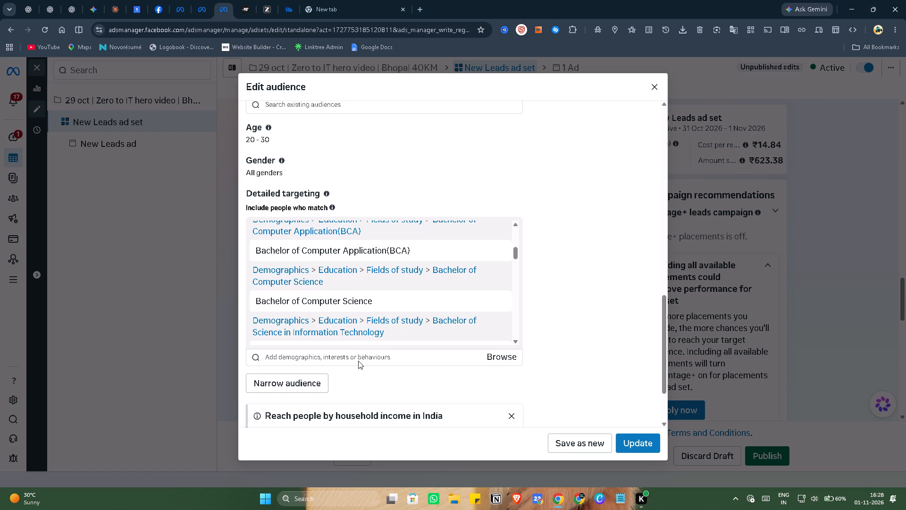
Remove the data analysis (business and financial industries) interest from the audience's detailed targeting.
{"action": "left_click", "coordinate": [354, 355]}
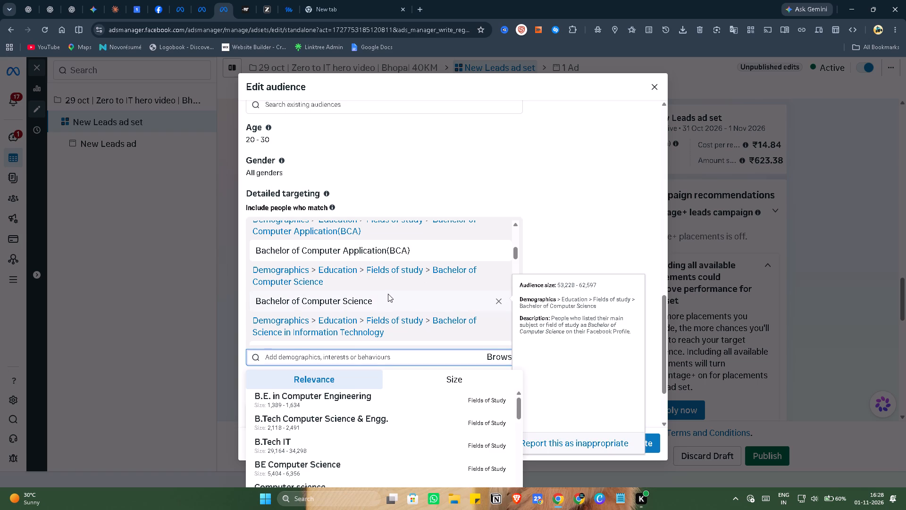
{"action": "scroll", "coordinate": [388, 294], "scroll_direction": "down", "scroll_amount": 5}
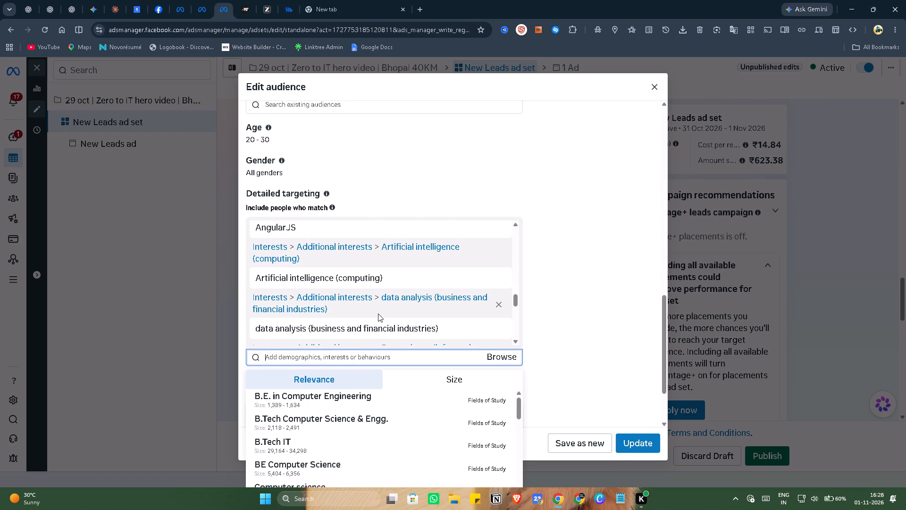
{"action": "left_click", "coordinate": [497, 304]}
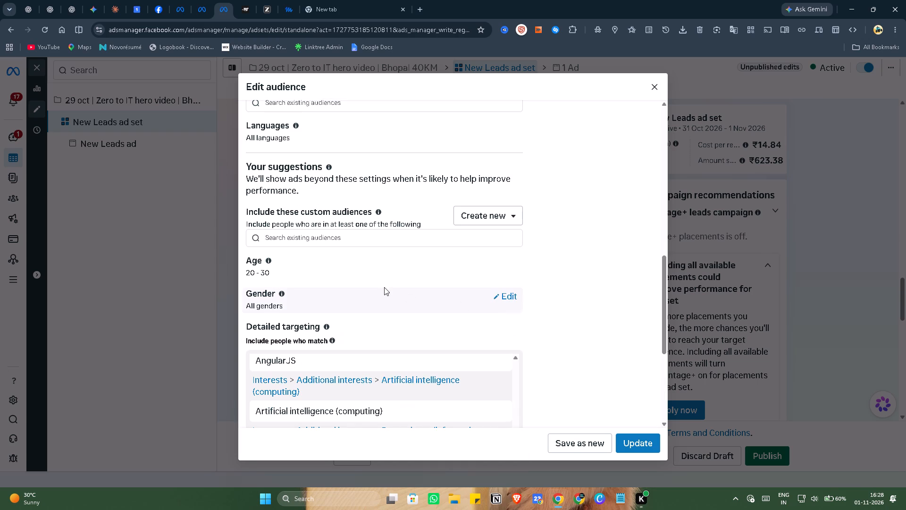
Duplicate the browser tab in which the New Leads ad set's audience is being edited.
{"action": "right_click", "coordinate": [224, 0]}
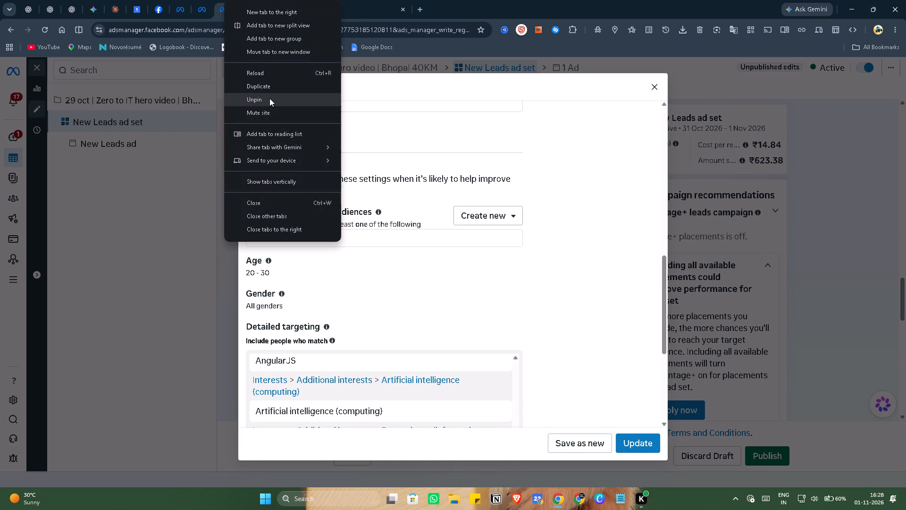
{"action": "left_click", "coordinate": [291, 86]}
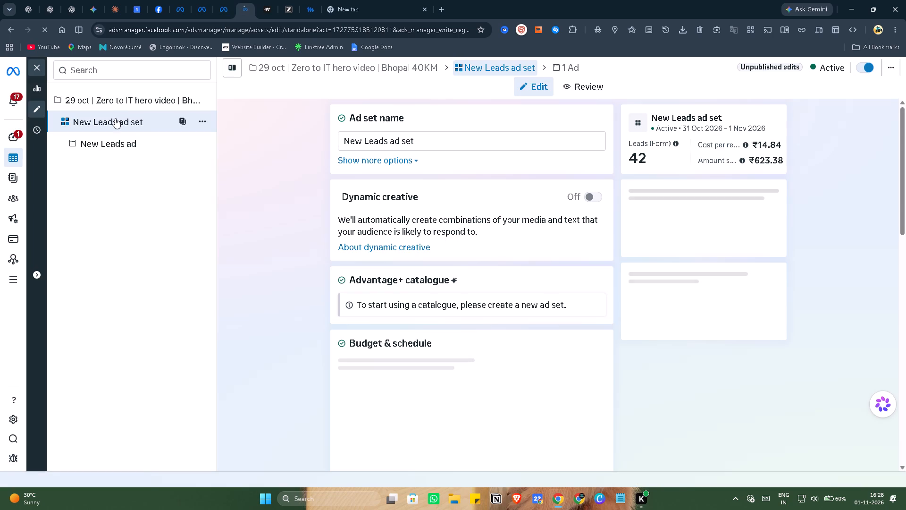
Close the New Leads ad set editor in the duplicated tab, leaving its draft edits unpublished.
{"action": "left_click", "coordinate": [42, 72]}
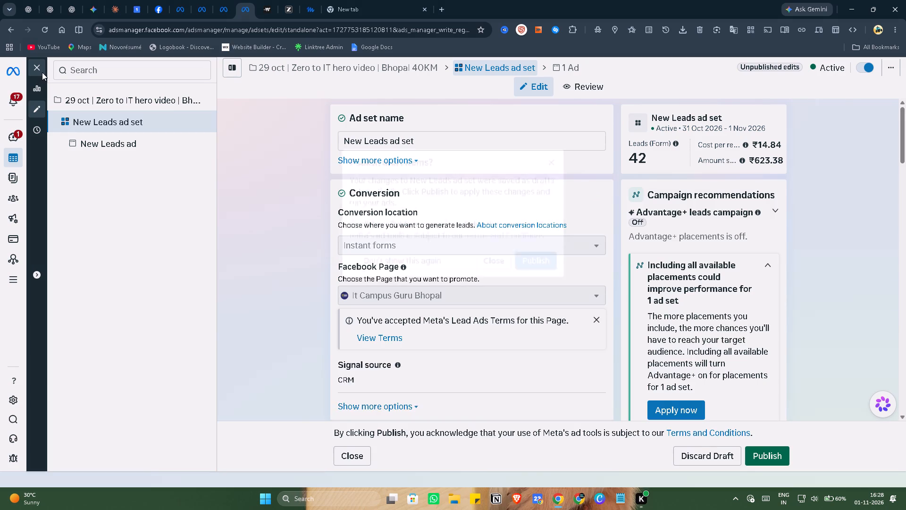
{"action": "left_click", "coordinate": [490, 268]}
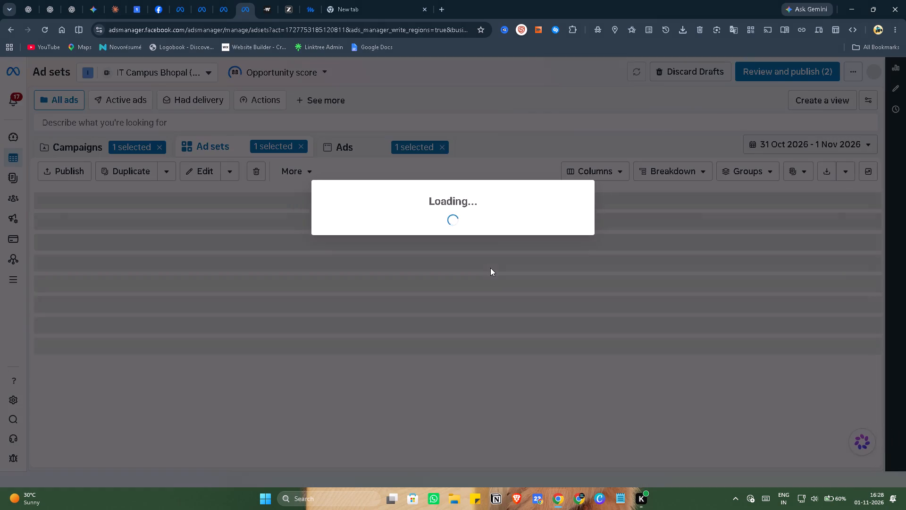
Clear the ad, ad set and campaign selections and browse the full list of the account's campaigns.
{"action": "left_click", "coordinate": [436, 149]}
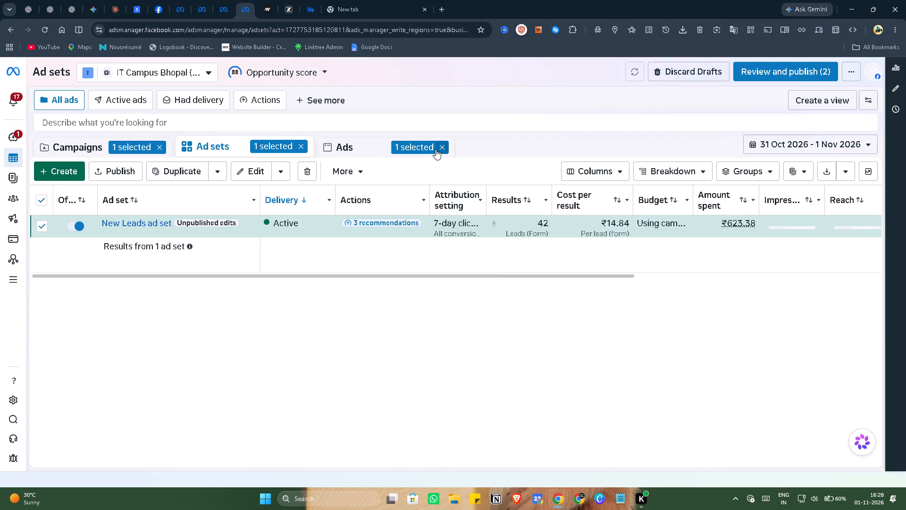
{"action": "left_click", "coordinate": [302, 145]}
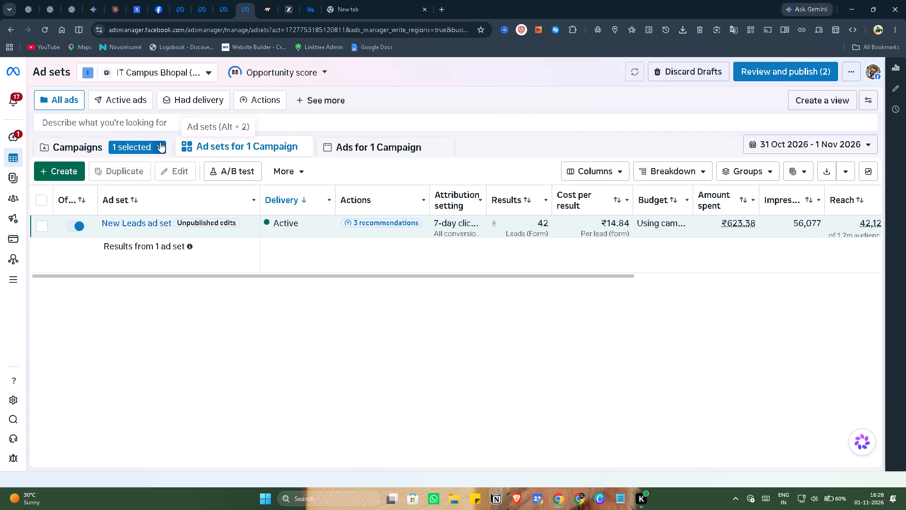
{"action": "left_click", "coordinate": [160, 142]}
{"action": "left_click", "coordinate": [127, 146]}
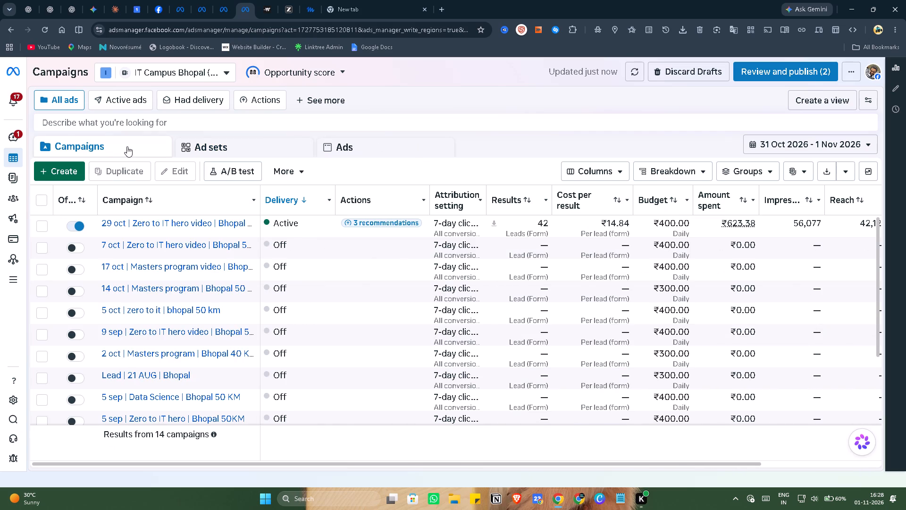
{"action": "scroll", "coordinate": [199, 246], "scroll_direction": "down", "scroll_amount": 1}
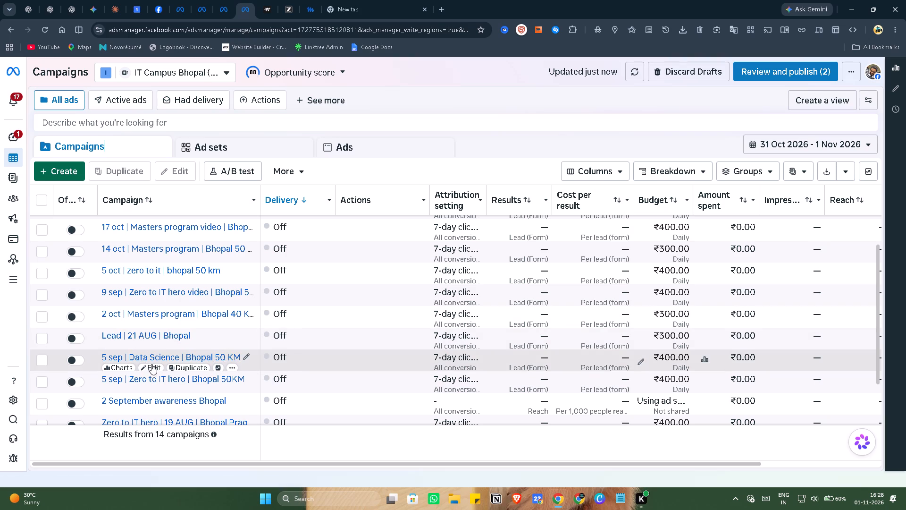
Look through the list of Bhopal campaigns in the other Ads Manager browser tab, including the older inactive ones.
{"action": "scroll", "coordinate": [141, 349], "scroll_direction": "down", "scroll_amount": 3}
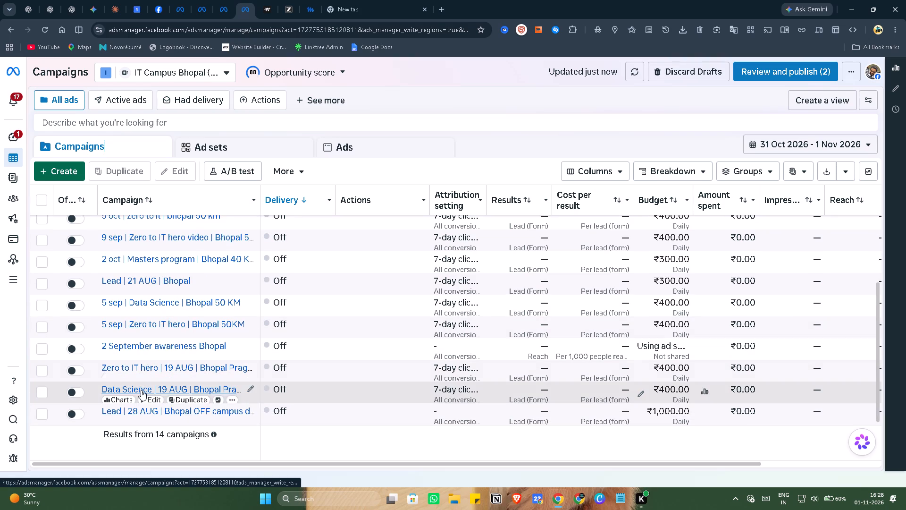
{"action": "scroll", "coordinate": [141, 390], "scroll_direction": "down", "scroll_amount": 3}
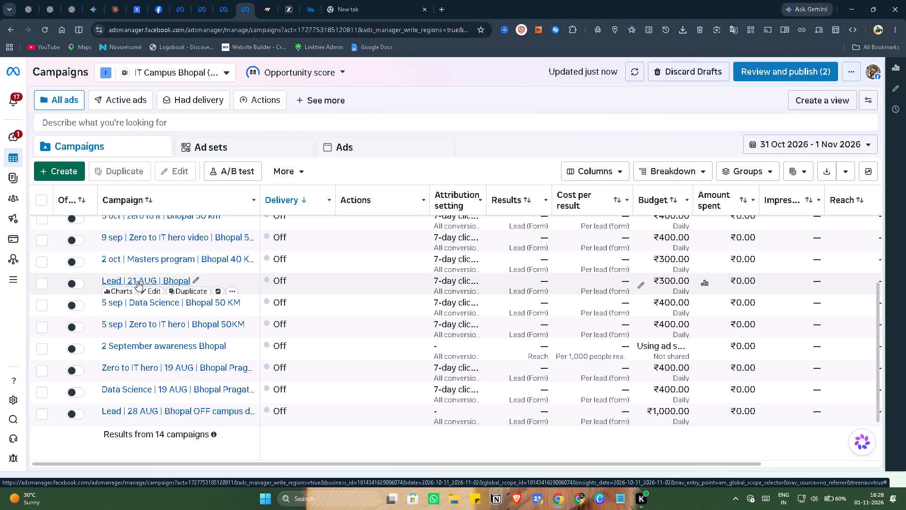
{"action": "scroll", "coordinate": [245, 328], "scroll_direction": "down", "scroll_amount": 4}
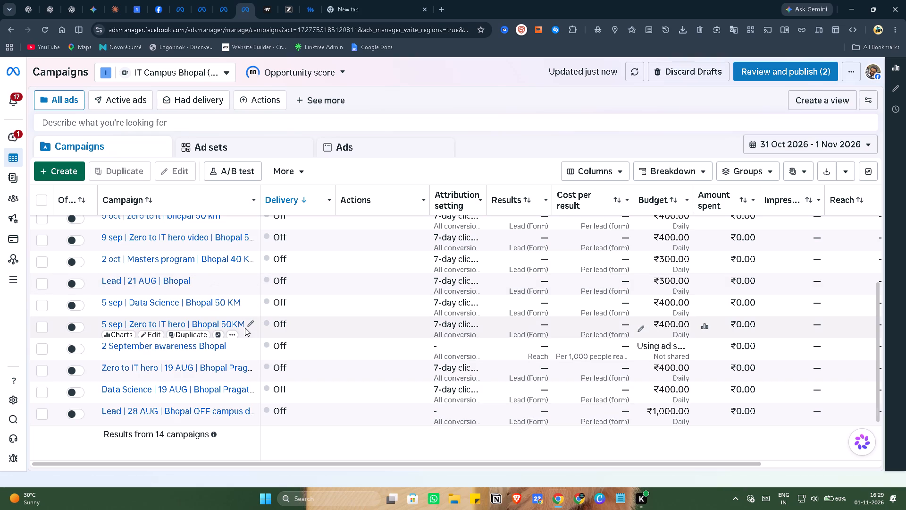
{"action": "scroll", "coordinate": [245, 328], "scroll_direction": "down", "scroll_amount": 2}
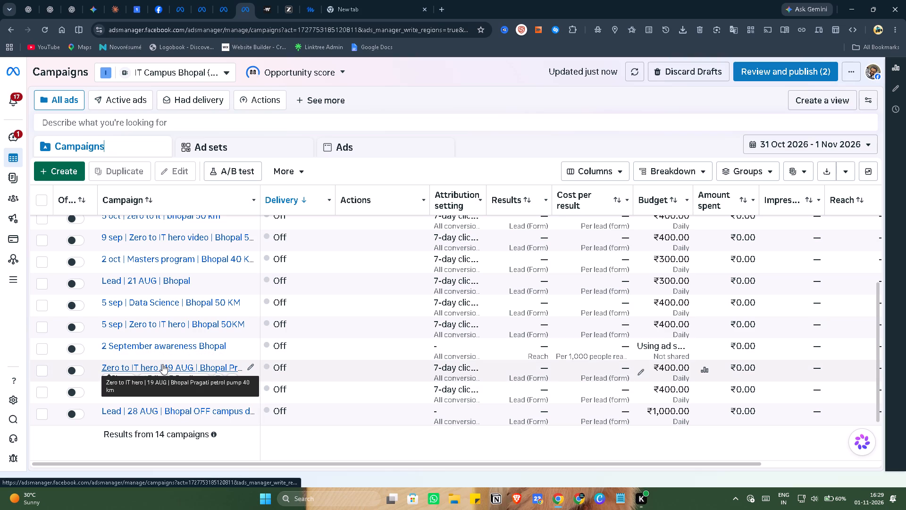
{"action": "scroll", "coordinate": [175, 324], "scroll_direction": "up", "scroll_amount": 1}
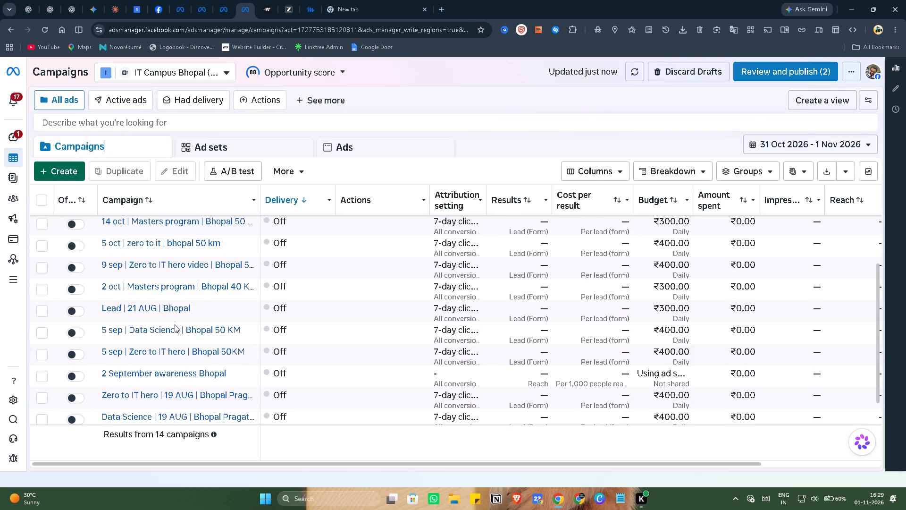
{"action": "scroll", "coordinate": [175, 324], "scroll_direction": "up", "scroll_amount": 3}
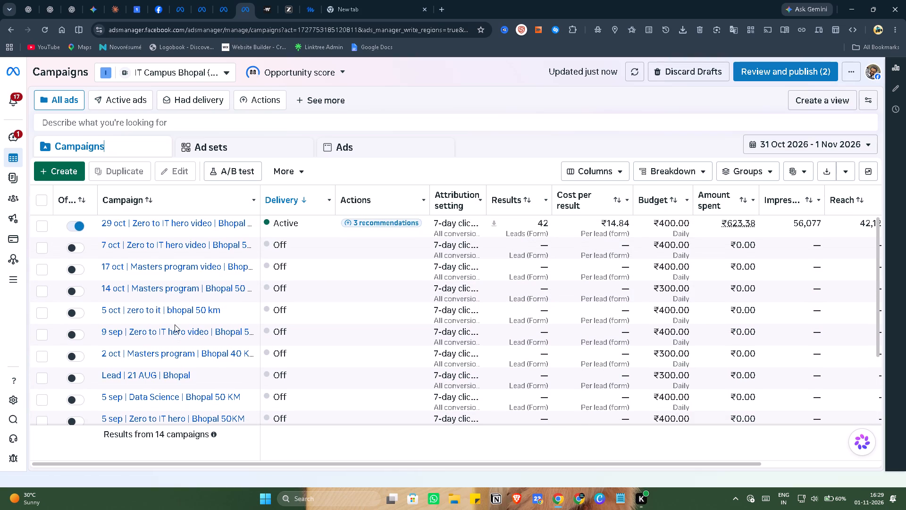
Open the inactive Lead | 28 AUG | Bhopal OFF campus drive campaign for editing from the campaign list.
{"action": "scroll", "coordinate": [175, 324], "scroll_direction": "up", "scroll_amount": 3}
{"action": "scroll", "coordinate": [175, 324], "scroll_direction": "down", "scroll_amount": 4}
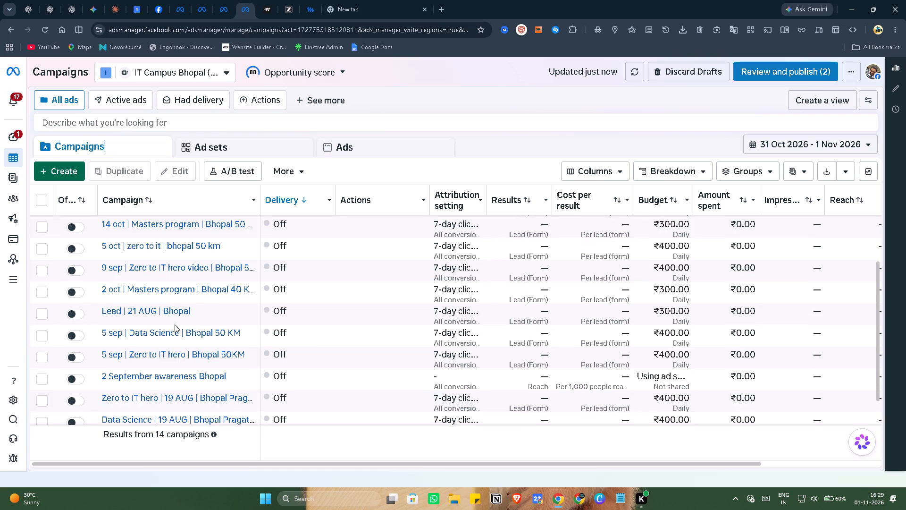
{"action": "scroll", "coordinate": [175, 324], "scroll_direction": "down", "scroll_amount": 3}
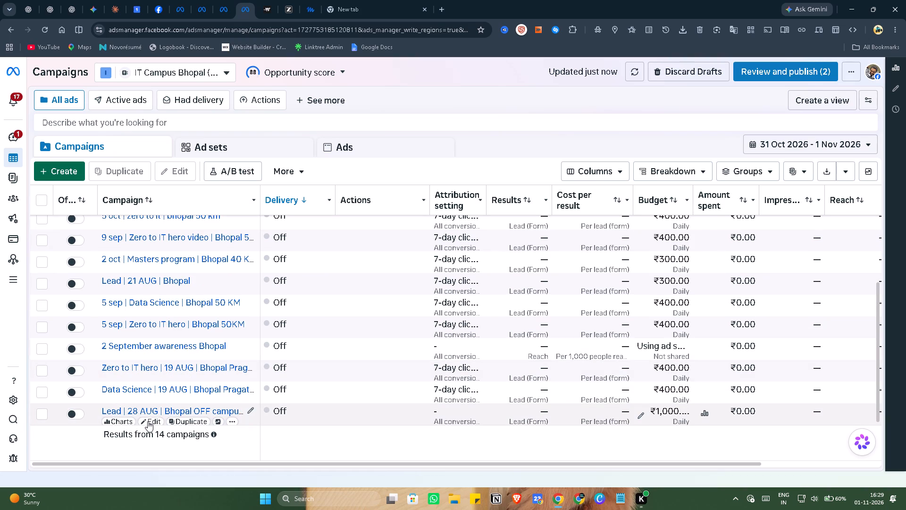
{"action": "left_click", "coordinate": [151, 421]}
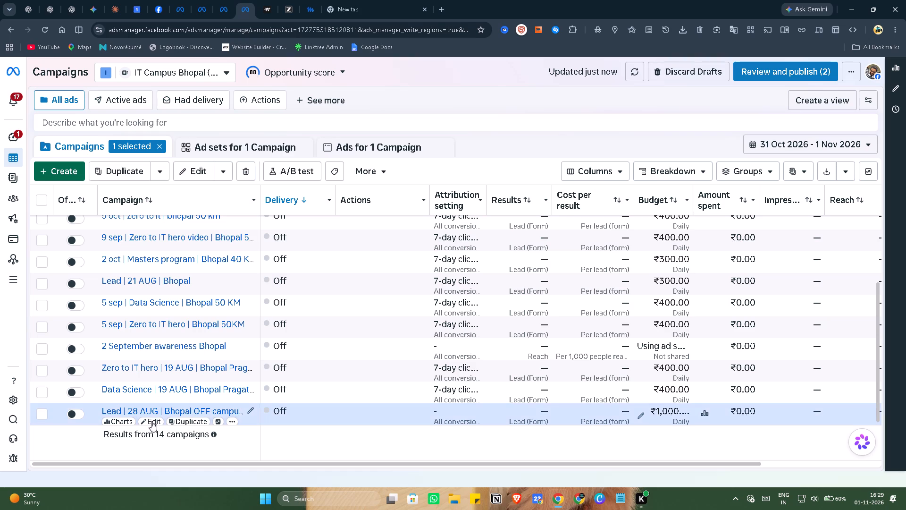
{"action": "left_click", "coordinate": [151, 421]}
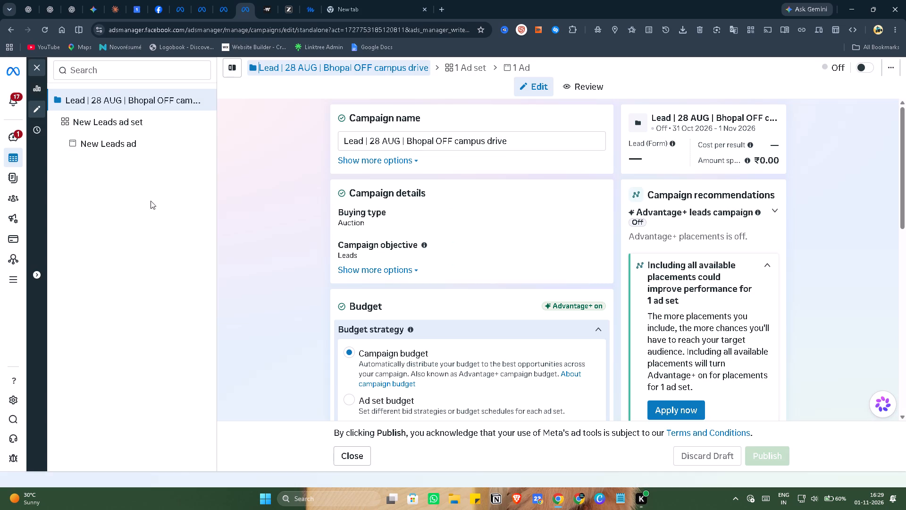
Examine the location, age and detailed targeting settings of the OFF campus drive campaign's New Leads ad set.
{"action": "left_click", "coordinate": [134, 127]}
{"action": "left_click", "coordinate": [131, 138]}
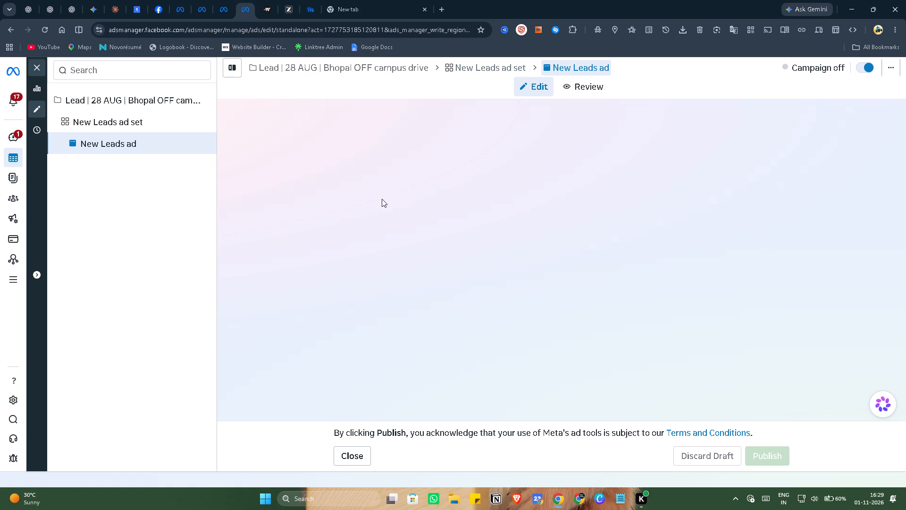
{"action": "left_click", "coordinate": [100, 136]}
{"action": "left_click_drag", "start_coordinate": [110, 129], "coordinate": [113, 128]}
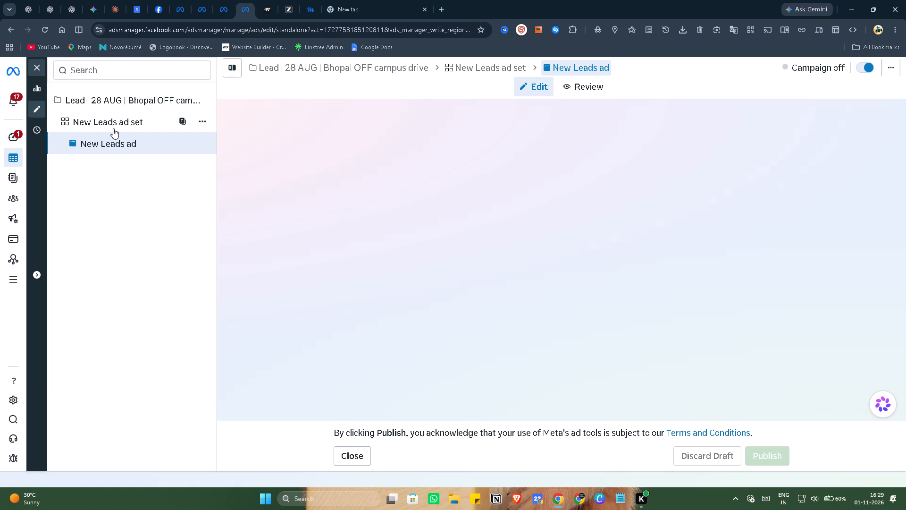
{"action": "left_click_drag", "start_coordinate": [113, 128], "coordinate": [119, 127]}
{"action": "double_click", "coordinate": [117, 121]}
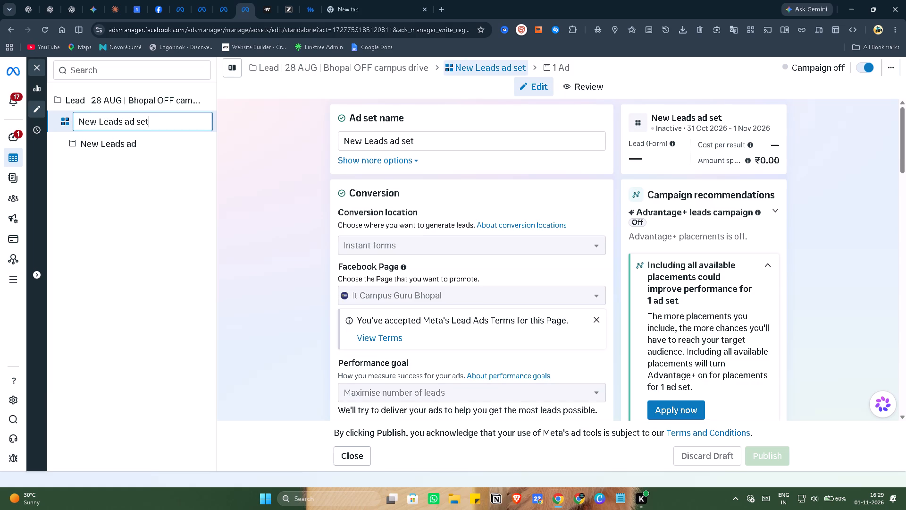
{"action": "scroll", "coordinate": [466, 327], "scroll_direction": "down", "scroll_amount": 6}
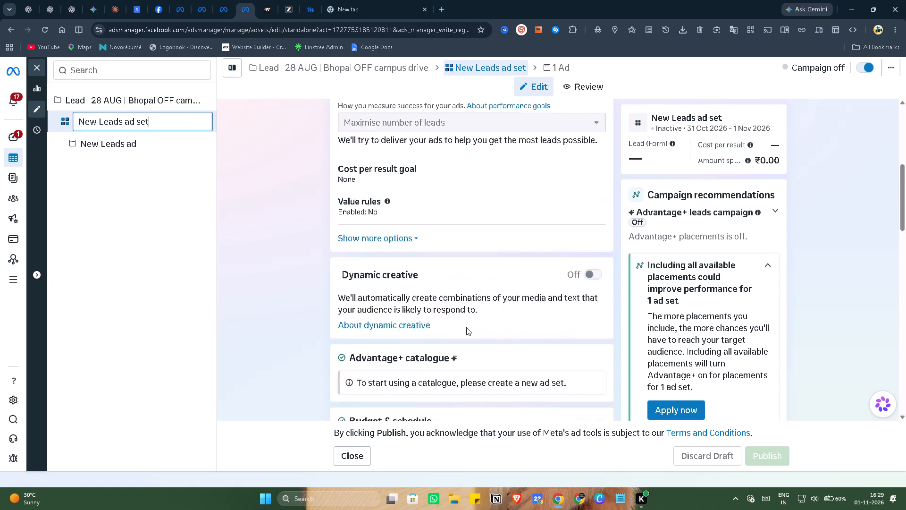
{"action": "scroll", "coordinate": [466, 327], "scroll_direction": "down", "scroll_amount": 4}
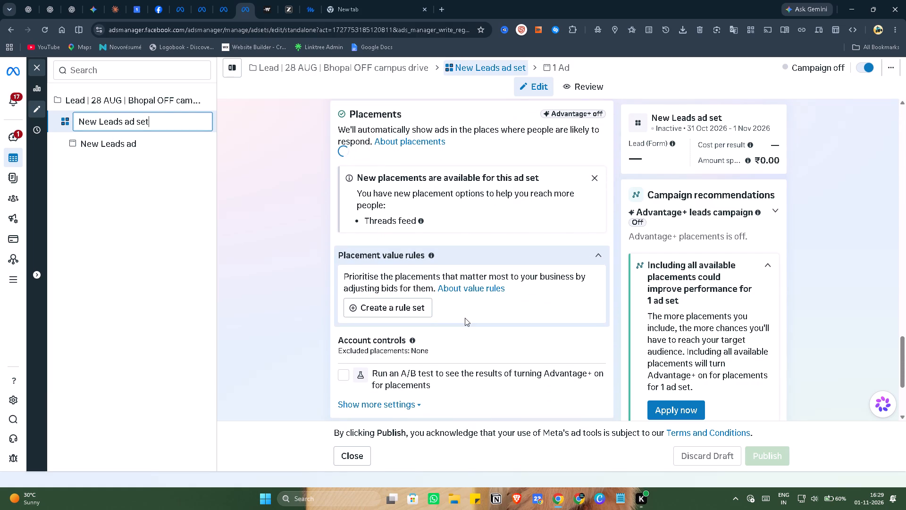
{"action": "scroll", "coordinate": [465, 318], "scroll_direction": "down", "scroll_amount": 8}
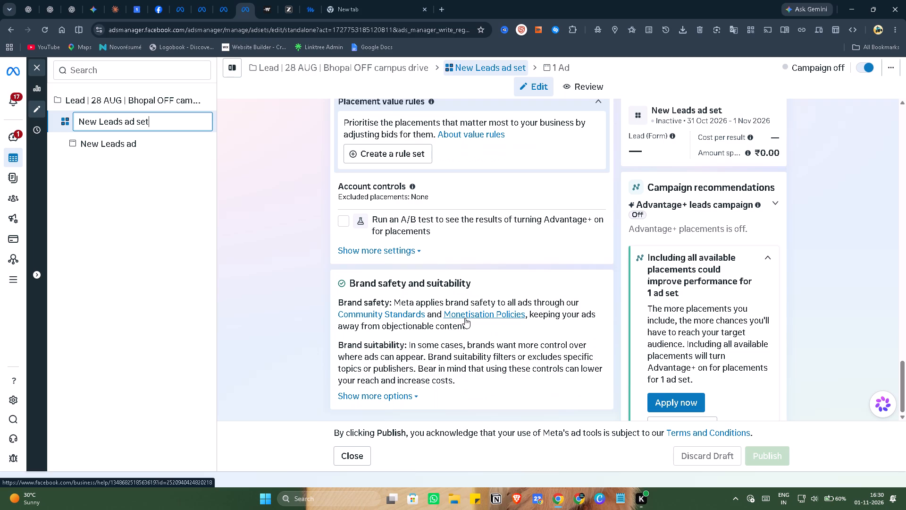
{"action": "scroll", "coordinate": [465, 318], "scroll_direction": "down", "scroll_amount": 3}
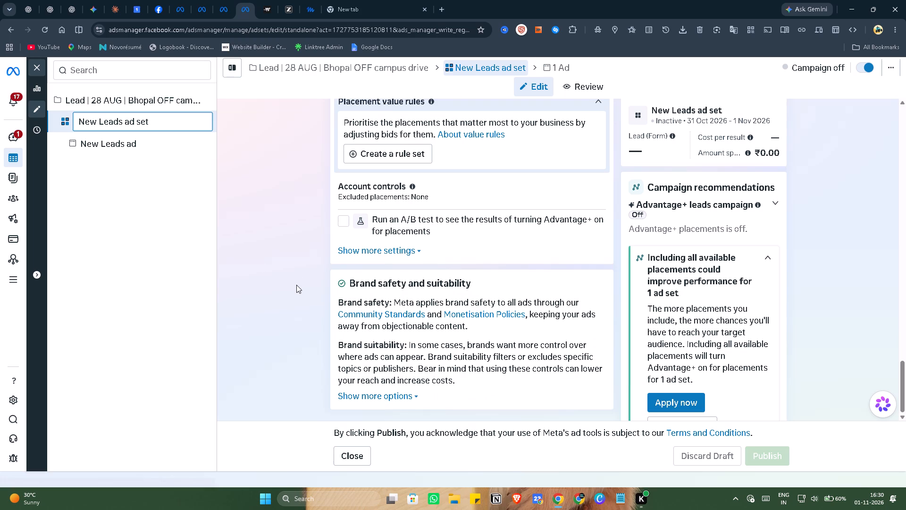
{"action": "scroll", "coordinate": [296, 285], "scroll_direction": "up", "scroll_amount": 7}
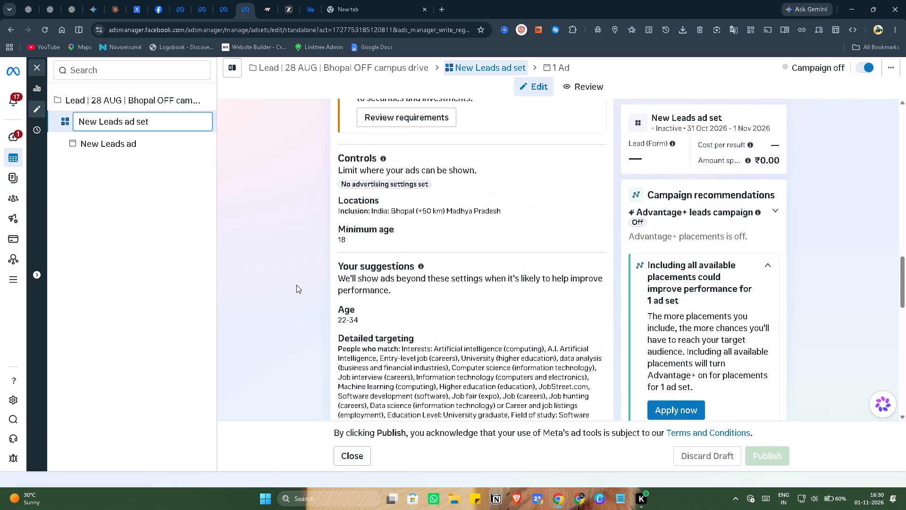
{"action": "scroll", "coordinate": [296, 285], "scroll_direction": "down", "scroll_amount": 3}
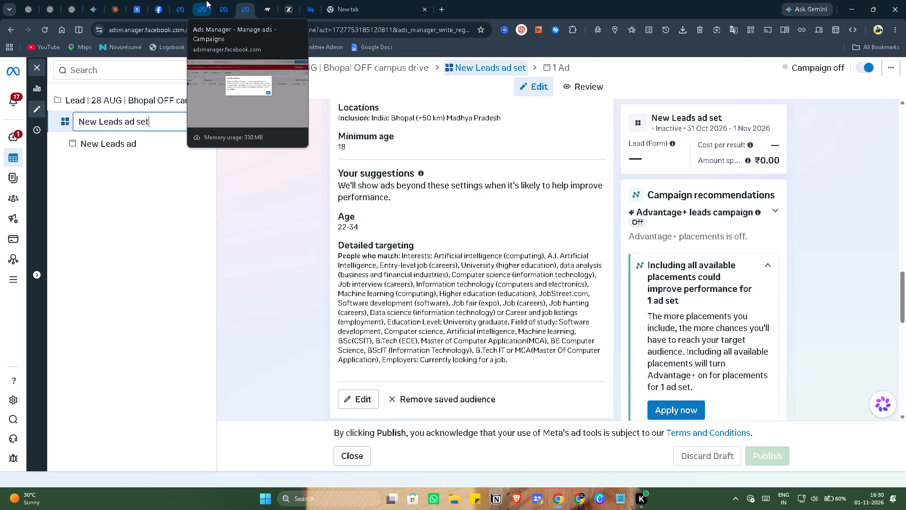
Set the suggested age range to 21–32 in the audience of the 29 oct Zero to IT hero video ad set.
{"action": "left_click", "coordinate": [229, 9]}
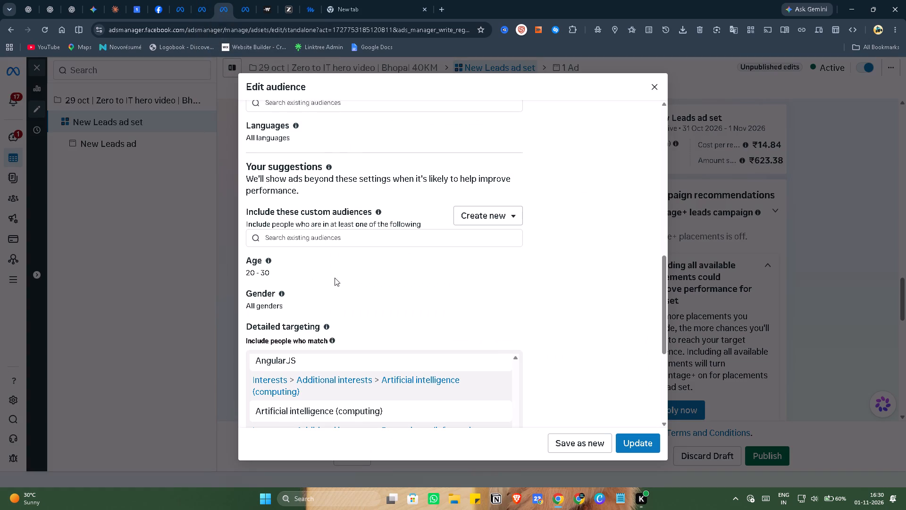
{"action": "left_click", "coordinate": [361, 256]}
{"action": "left_click", "coordinate": [509, 260]}
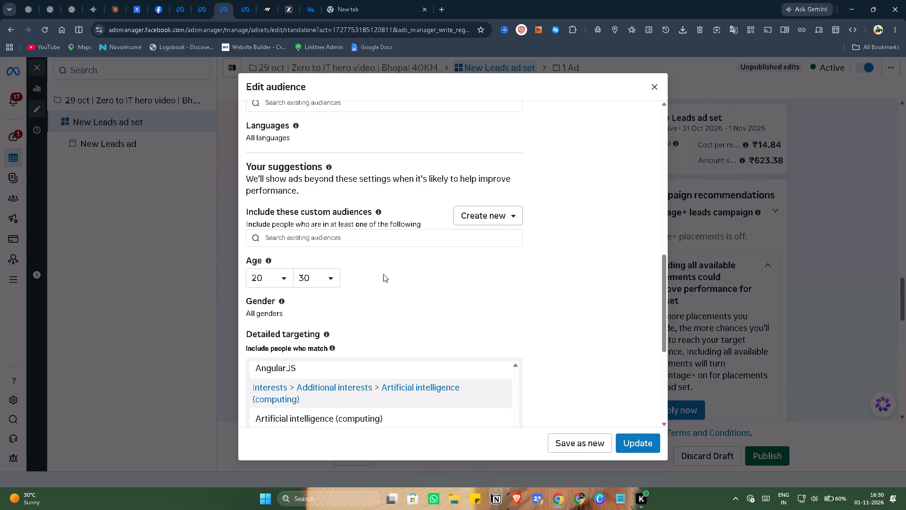
{"action": "left_click", "coordinate": [286, 271]}
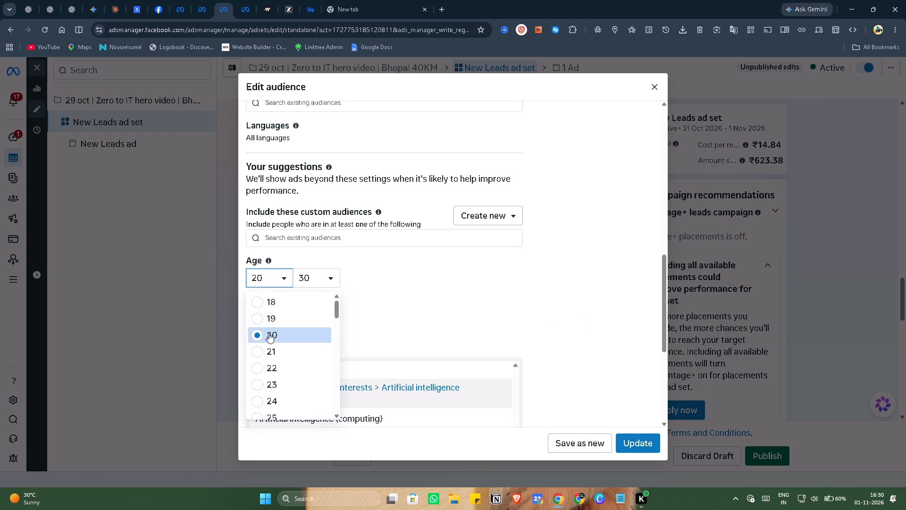
{"action": "left_click", "coordinate": [258, 350]}
{"action": "left_click", "coordinate": [334, 275]}
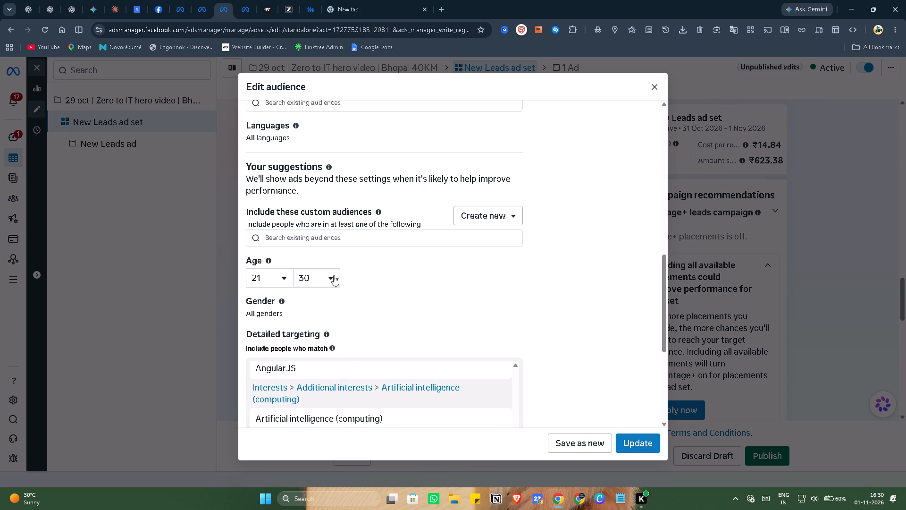
{"action": "scroll", "coordinate": [310, 365], "scroll_direction": "down", "scroll_amount": 2}
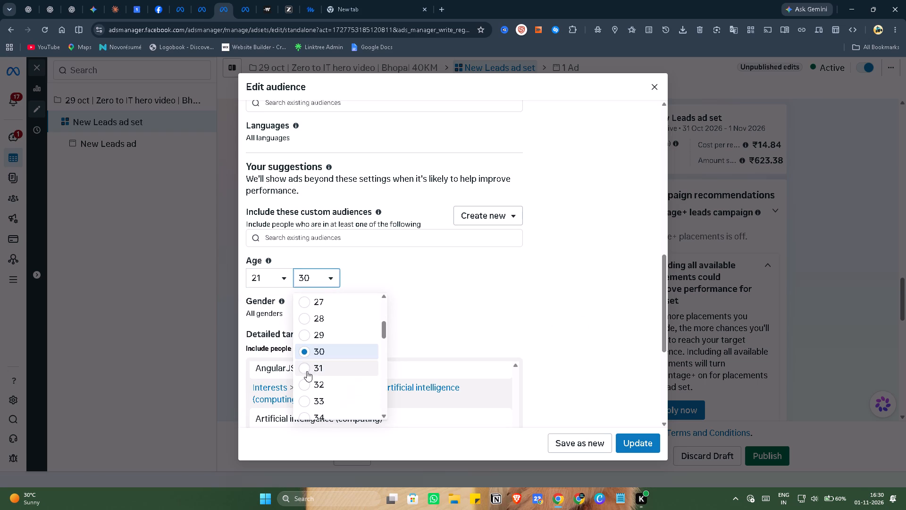
{"action": "left_click", "coordinate": [308, 392]}
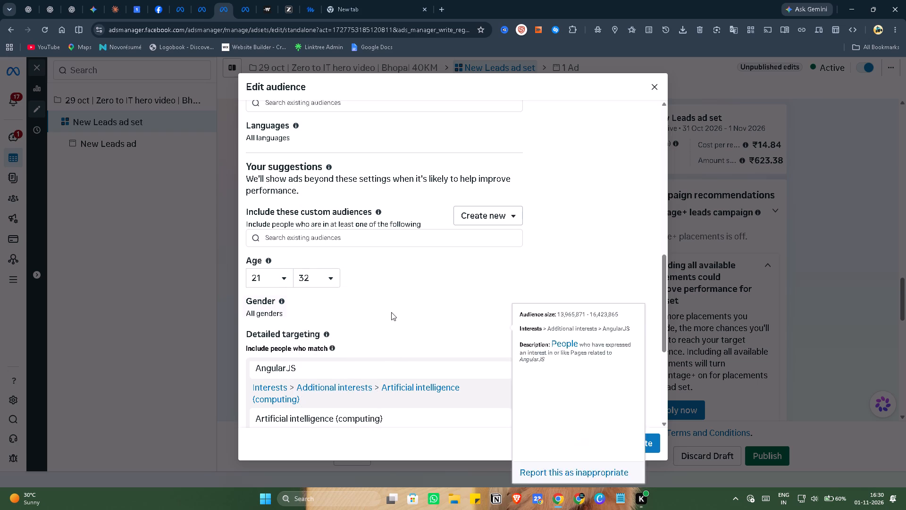
Check the OFF campus drive targeting again and remove the University (higher education) interest from the 29 oct audience's detailed targeting.
{"action": "scroll", "coordinate": [364, 298], "scroll_direction": "down", "scroll_amount": 2}
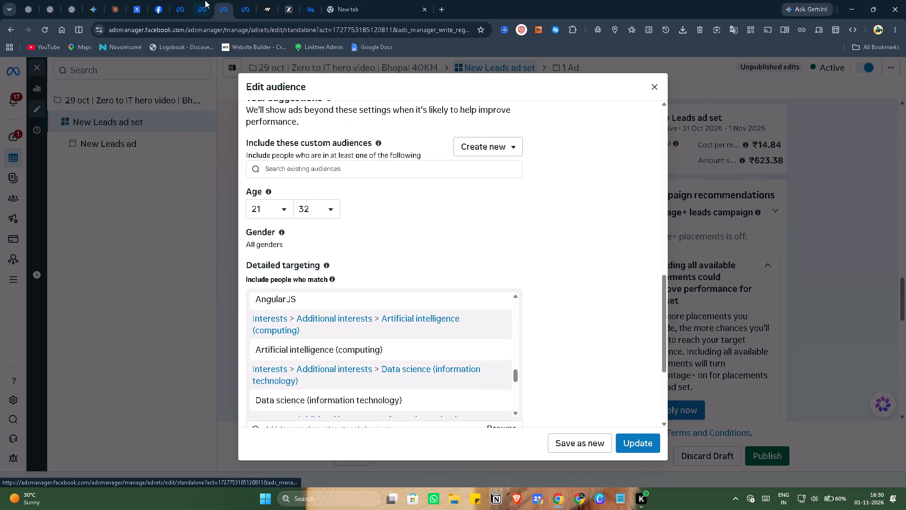
{"action": "left_click", "coordinate": [240, 5]}
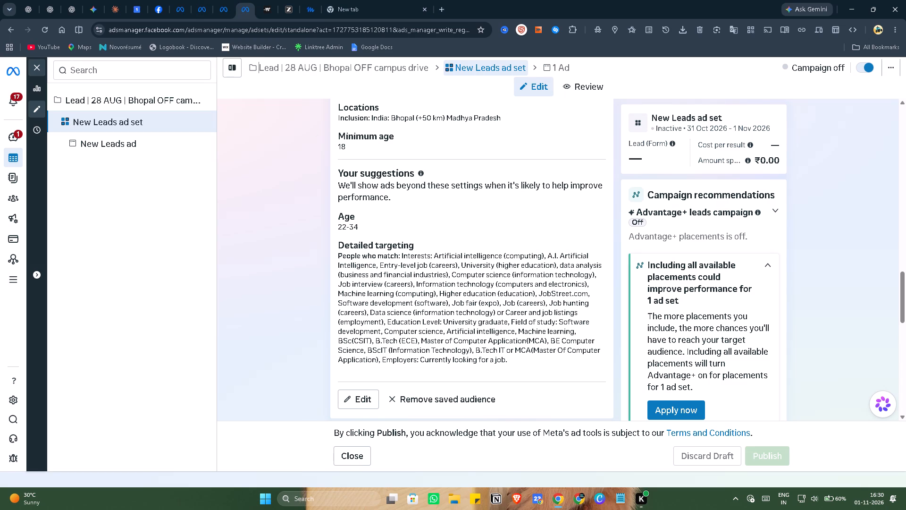
{"action": "left_click", "coordinate": [218, 7]}
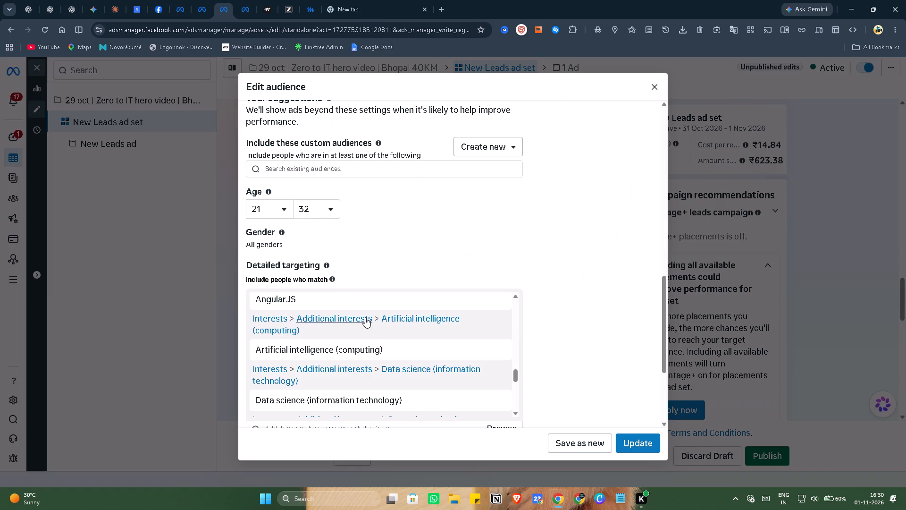
{"action": "scroll", "coordinate": [433, 392], "scroll_direction": "down", "scroll_amount": 9}
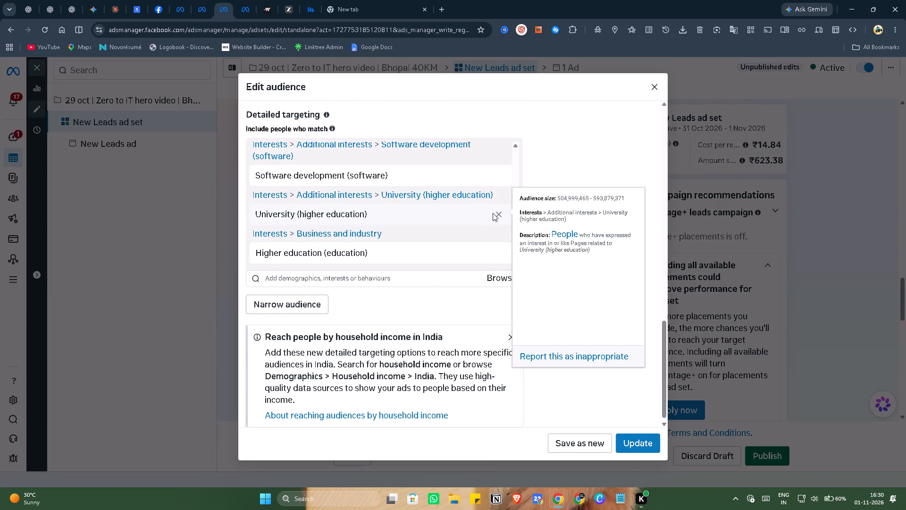
{"action": "left_click", "coordinate": [498, 214]}
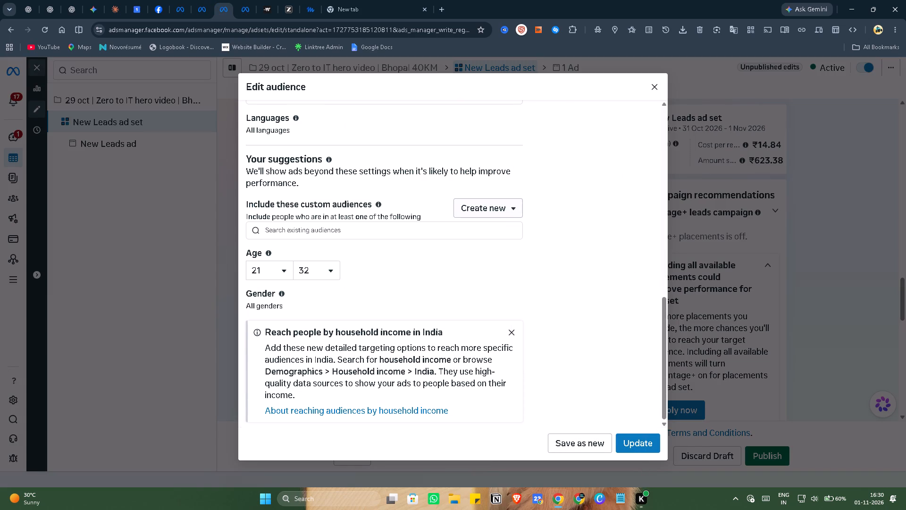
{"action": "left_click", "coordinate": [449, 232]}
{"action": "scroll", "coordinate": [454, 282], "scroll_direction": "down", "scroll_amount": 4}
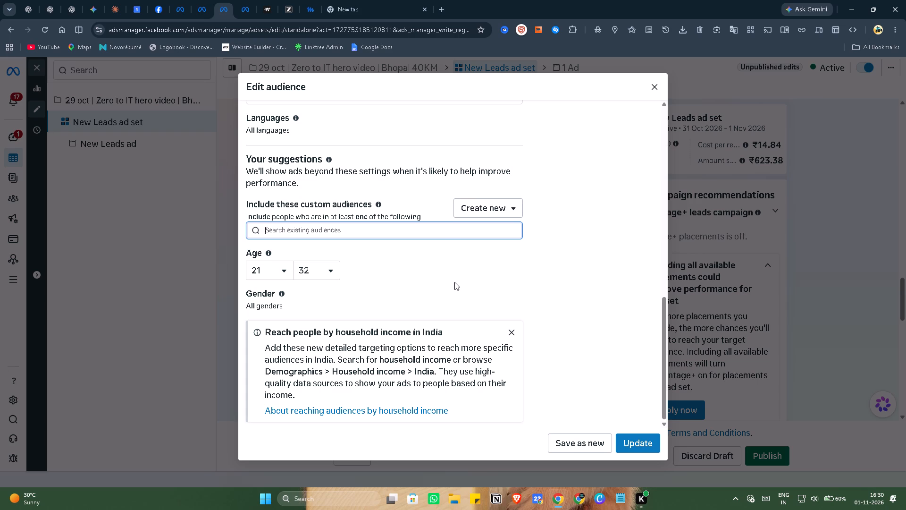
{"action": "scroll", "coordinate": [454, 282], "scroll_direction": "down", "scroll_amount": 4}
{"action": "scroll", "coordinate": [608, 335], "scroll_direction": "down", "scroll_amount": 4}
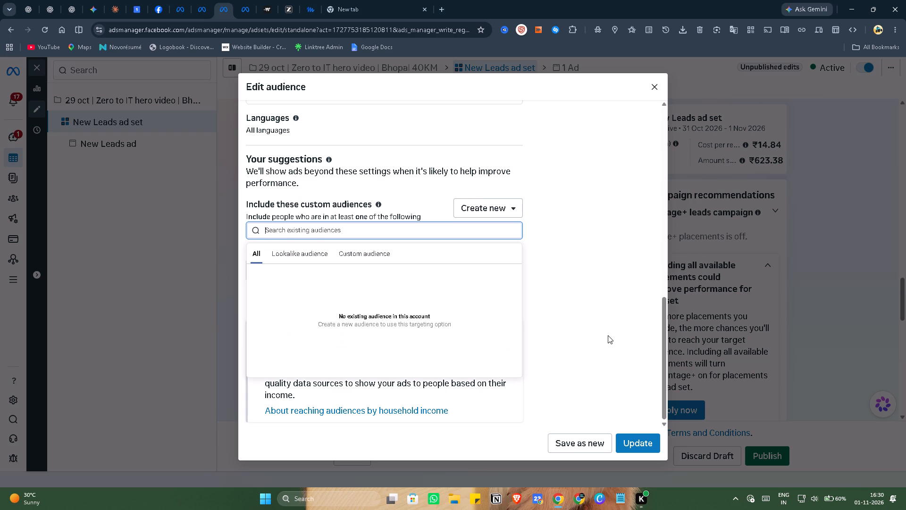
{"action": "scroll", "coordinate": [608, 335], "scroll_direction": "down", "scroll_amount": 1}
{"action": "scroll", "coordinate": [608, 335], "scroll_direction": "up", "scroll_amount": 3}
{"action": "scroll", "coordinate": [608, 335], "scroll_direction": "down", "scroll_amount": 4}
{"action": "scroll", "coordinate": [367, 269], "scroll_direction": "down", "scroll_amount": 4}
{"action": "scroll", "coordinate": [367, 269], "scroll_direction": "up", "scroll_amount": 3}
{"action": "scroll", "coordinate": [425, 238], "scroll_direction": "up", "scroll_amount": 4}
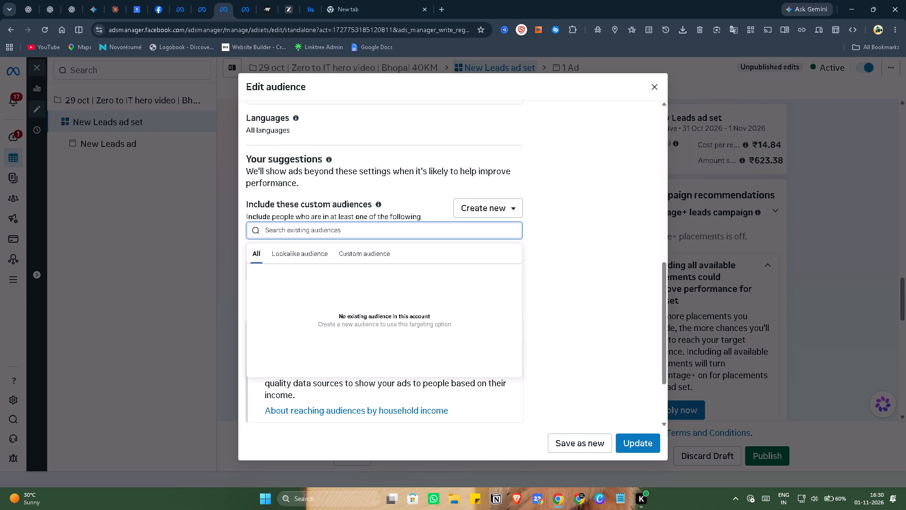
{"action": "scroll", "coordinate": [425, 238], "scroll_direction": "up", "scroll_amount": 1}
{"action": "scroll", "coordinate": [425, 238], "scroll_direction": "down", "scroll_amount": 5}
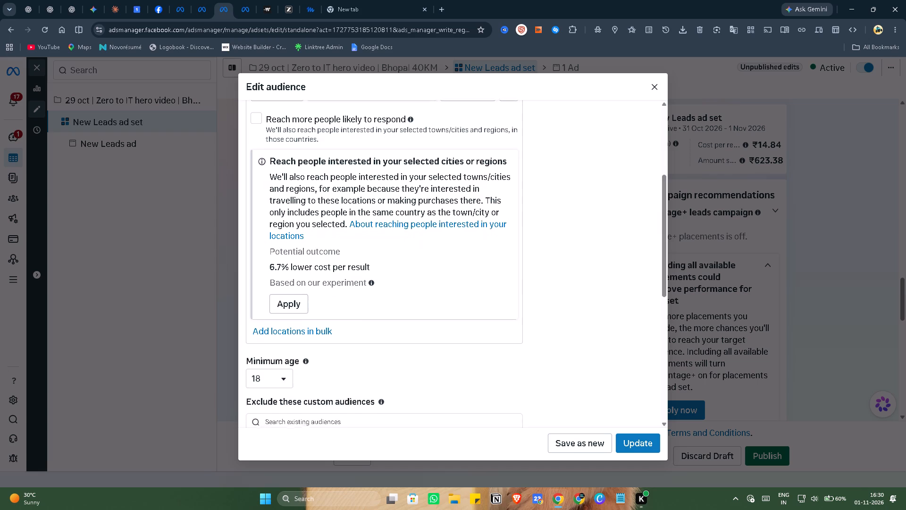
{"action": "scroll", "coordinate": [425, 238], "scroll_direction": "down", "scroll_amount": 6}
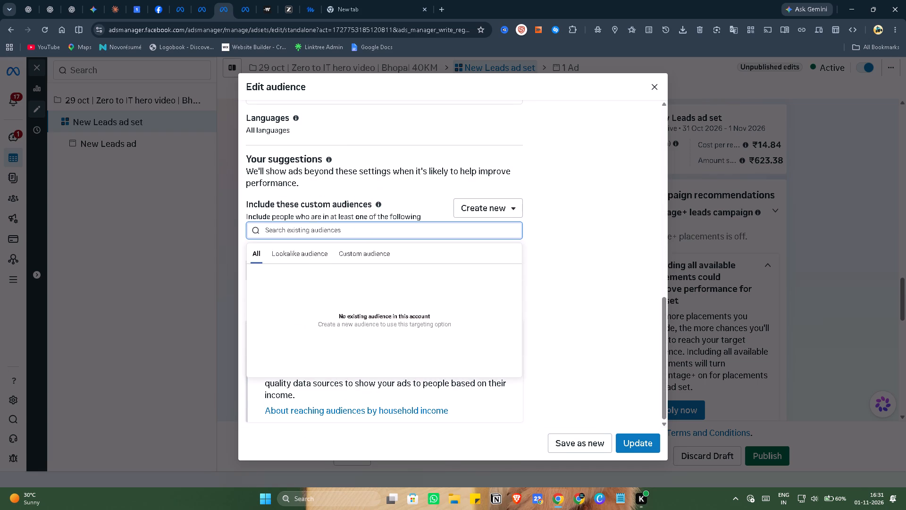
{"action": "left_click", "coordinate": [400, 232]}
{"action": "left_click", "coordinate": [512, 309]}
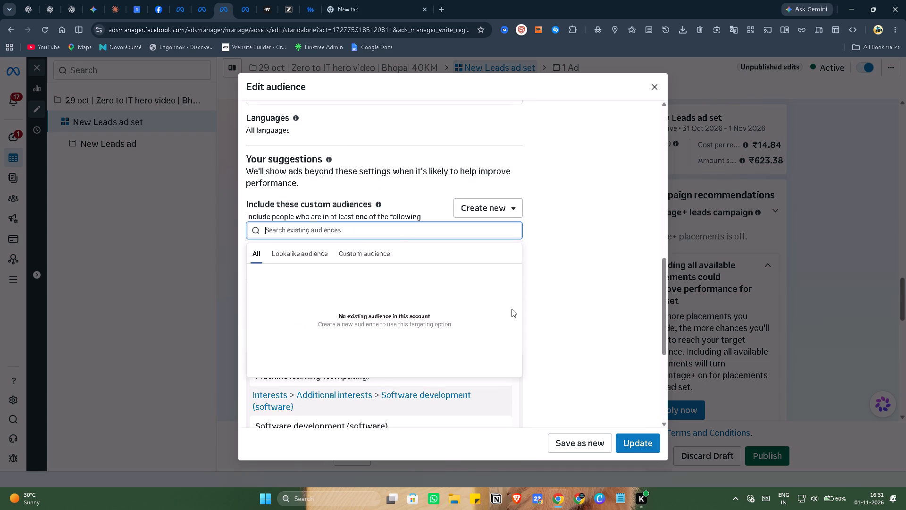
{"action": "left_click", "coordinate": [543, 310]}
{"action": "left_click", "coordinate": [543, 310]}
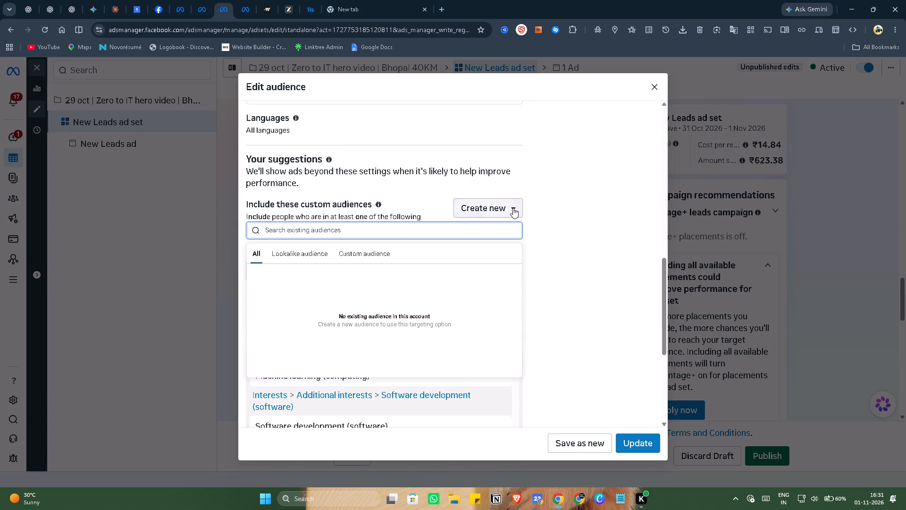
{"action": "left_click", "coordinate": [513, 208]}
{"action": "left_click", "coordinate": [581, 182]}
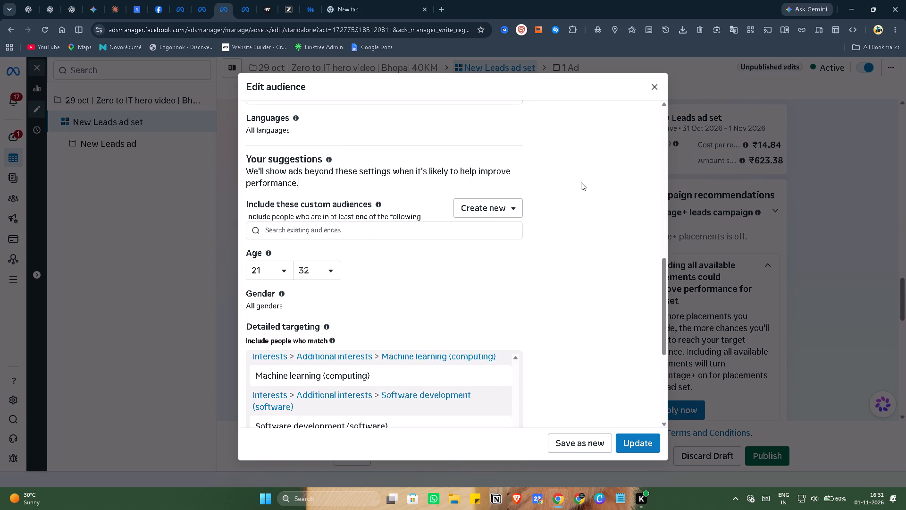
Search detailed targeting for "job" and add the Job fair (expo) interest to the 29 oct audience.
{"action": "scroll", "coordinate": [569, 289], "scroll_direction": "down", "scroll_amount": 5}
{"action": "left_click", "coordinate": [419, 274]}
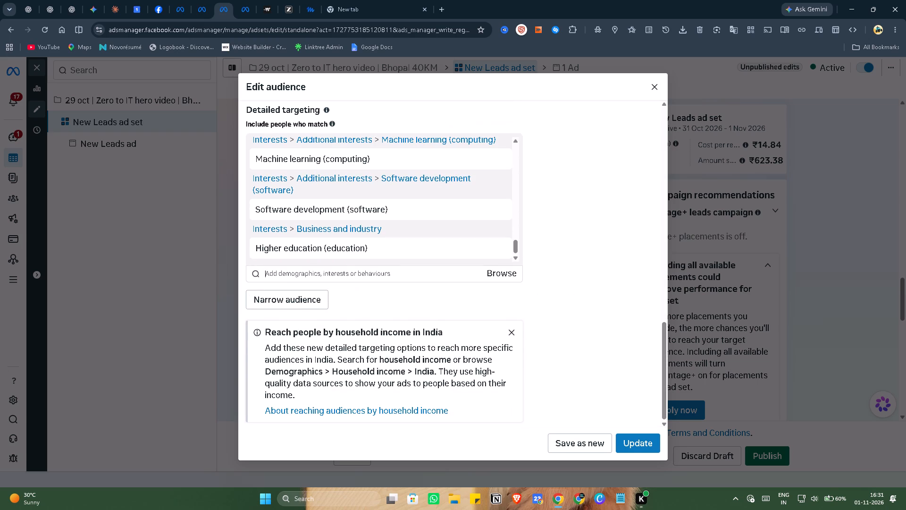
{"action": "type", "text": "job"}
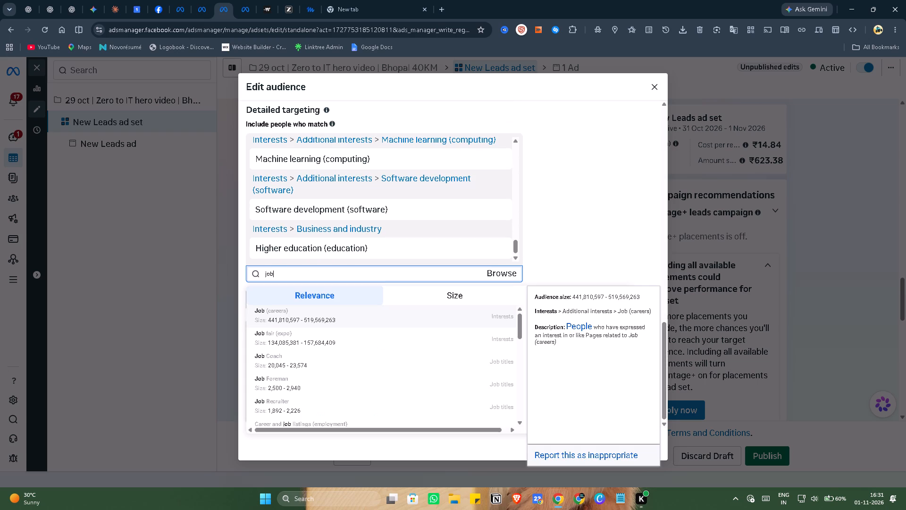
{"action": "left_click", "coordinate": [327, 343]}
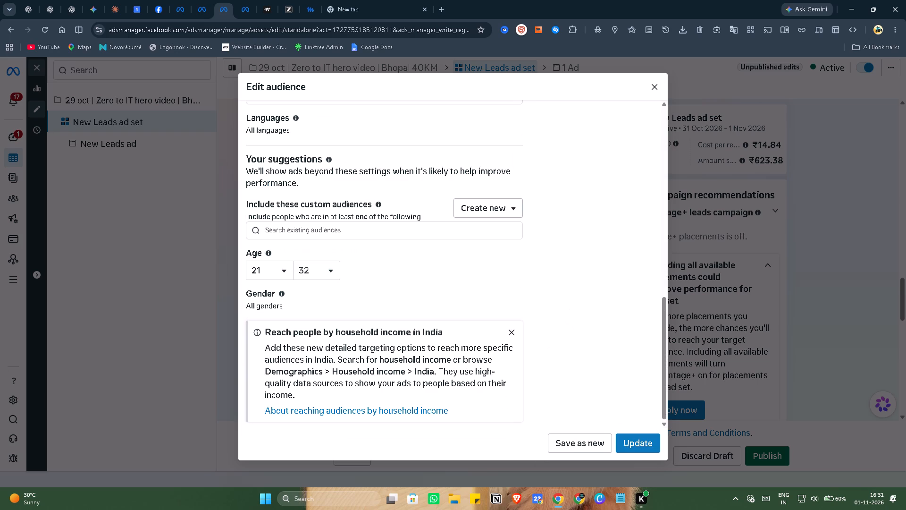
Search detailed targeting for "job" again and add the Career and job listings (employment) interest.
{"action": "scroll", "coordinate": [406, 299], "scroll_direction": "down", "scroll_amount": 4}
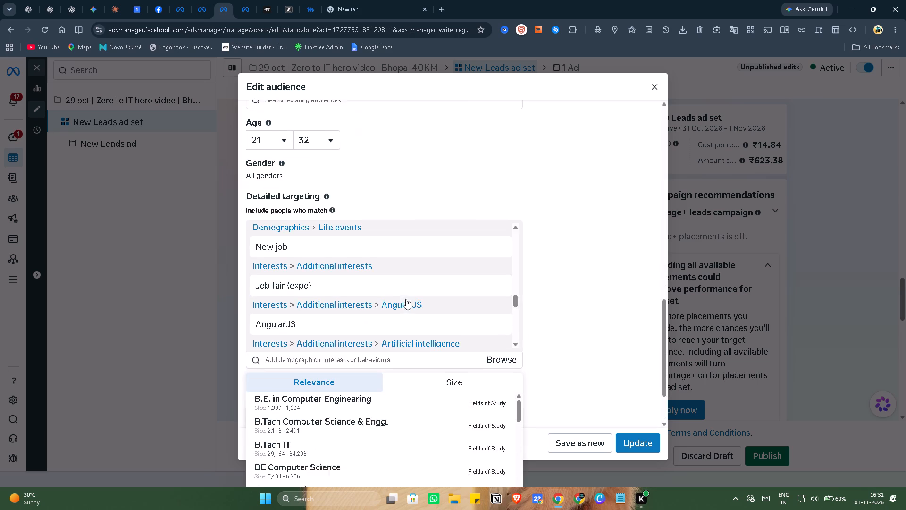
{"action": "scroll", "coordinate": [406, 299], "scroll_direction": "down", "scroll_amount": 2}
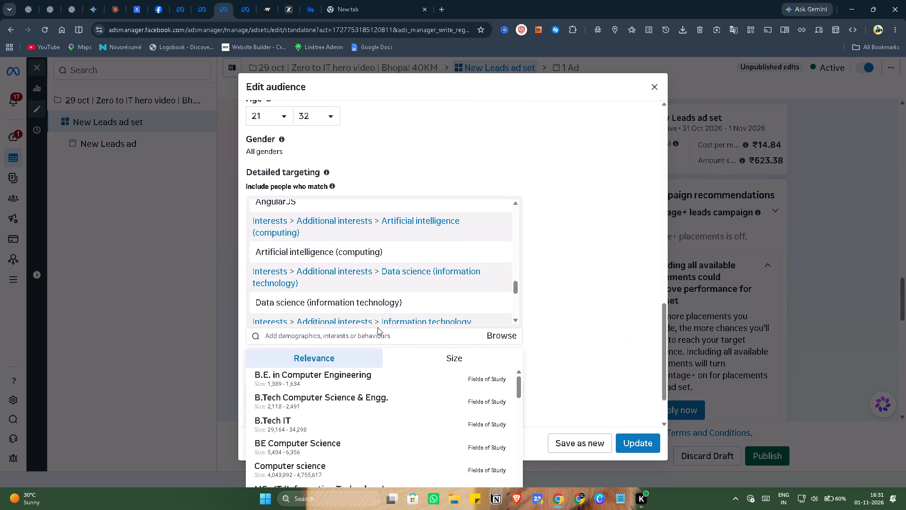
{"action": "left_click", "coordinate": [371, 335]}
{"action": "type", "text": "job"}
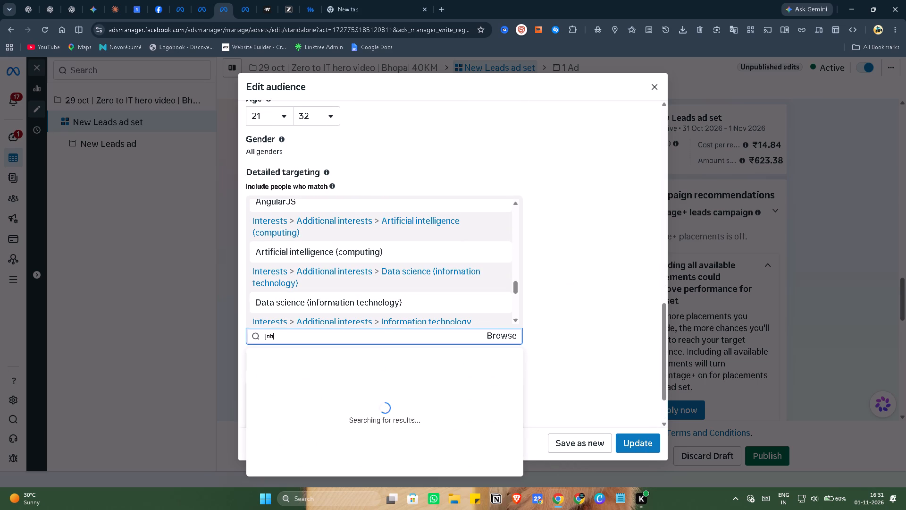
{"action": "scroll", "coordinate": [307, 409], "scroll_direction": "down", "scroll_amount": 1}
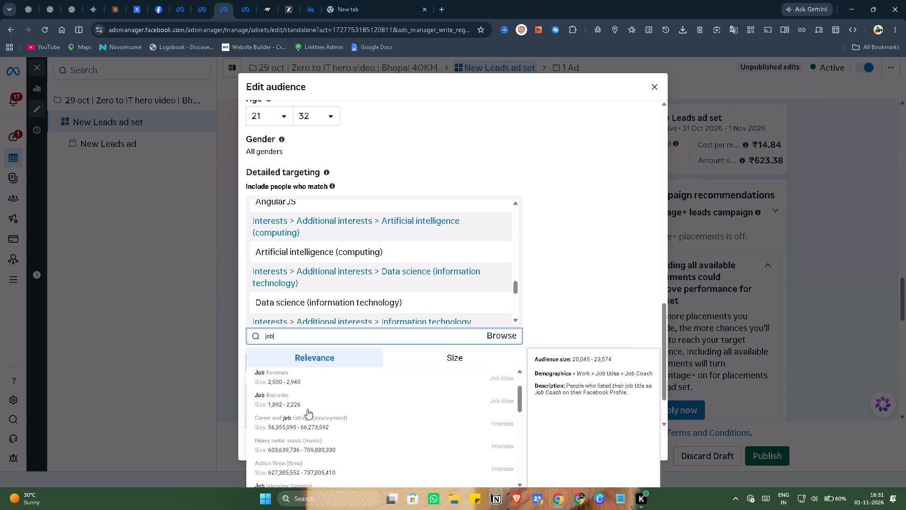
{"action": "scroll", "coordinate": [307, 409], "scroll_direction": "down", "scroll_amount": 1}
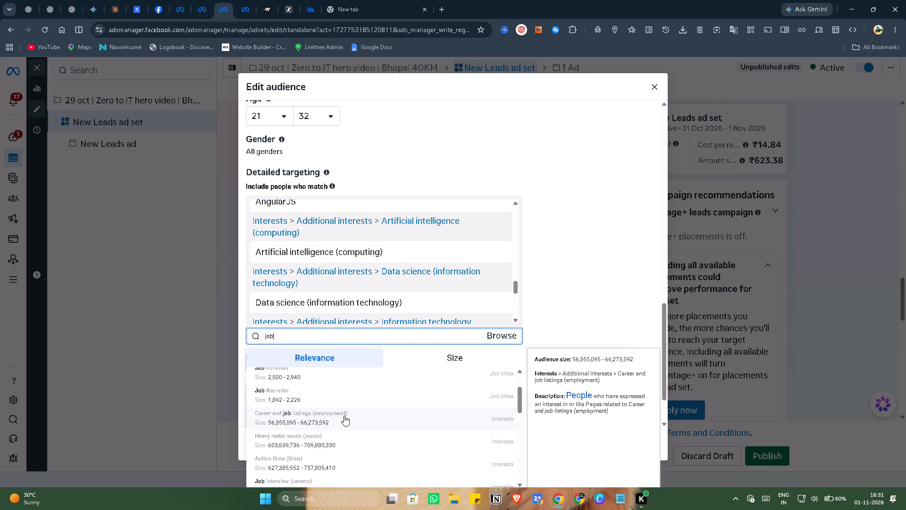
{"action": "left_click", "coordinate": [344, 416]}
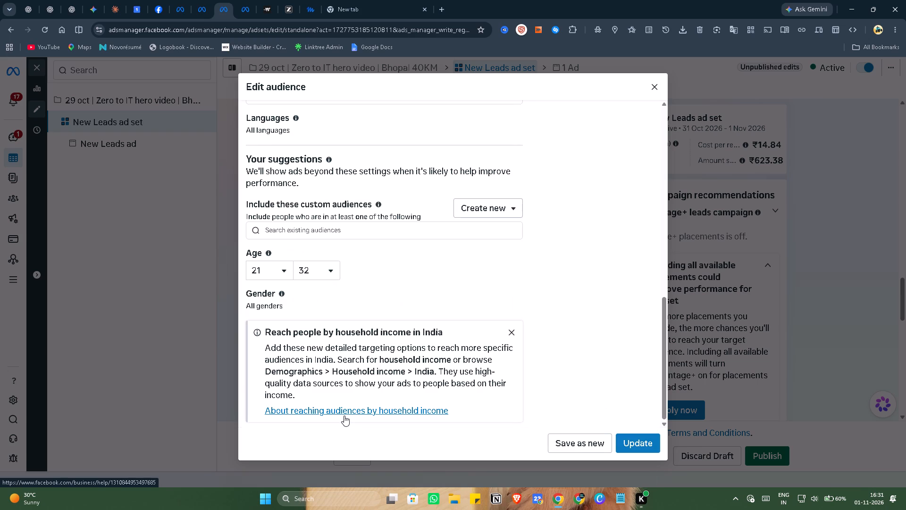
Check the OFF campus drive ad set's detailed targeting and remove the New job life event from the 29 oct audience.
{"action": "left_click", "coordinate": [238, 0]}
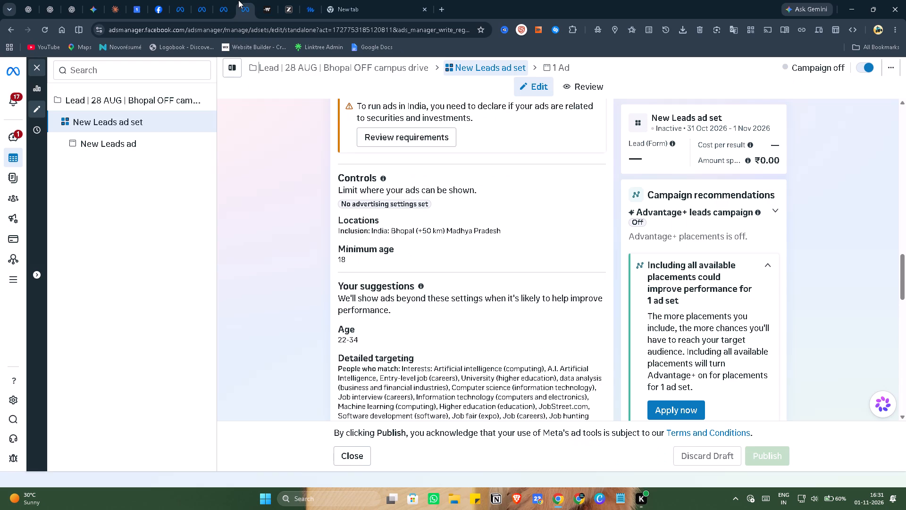
{"action": "scroll", "coordinate": [368, 243], "scroll_direction": "down", "scroll_amount": 4}
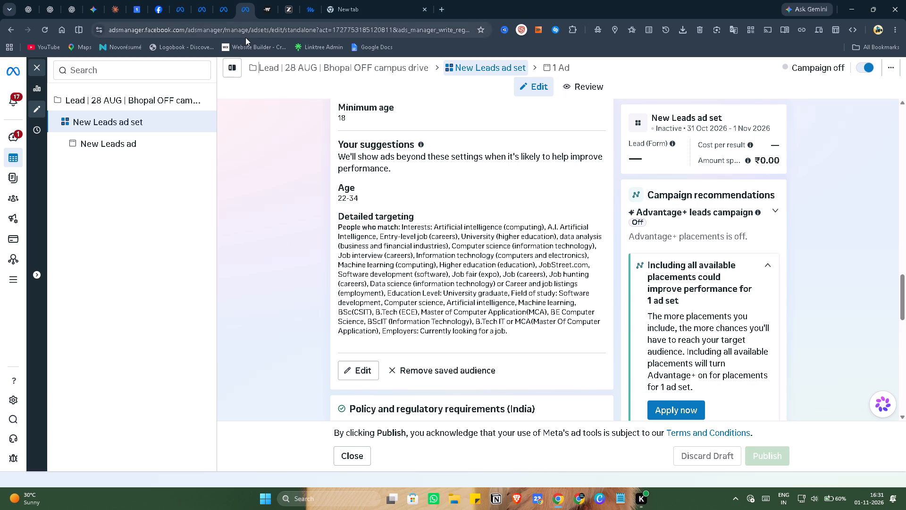
{"action": "left_click", "coordinate": [226, 10]}
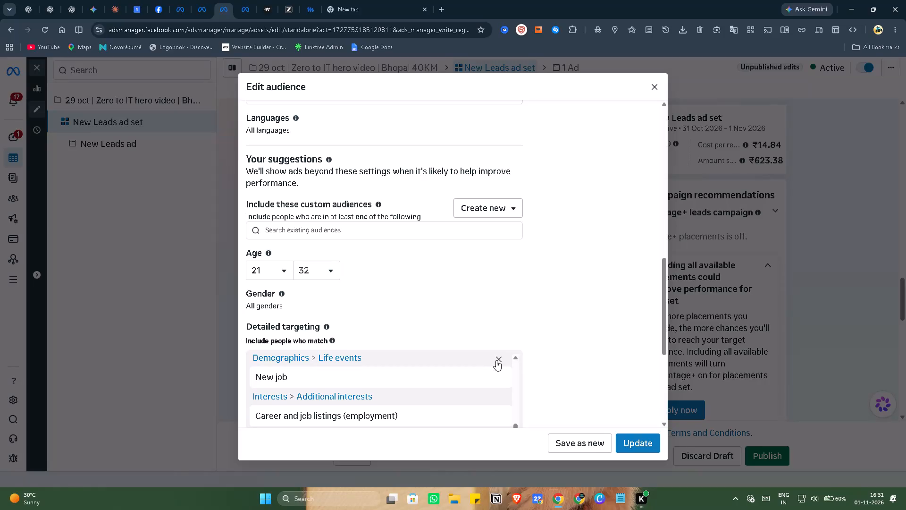
{"action": "left_click", "coordinate": [500, 359]}
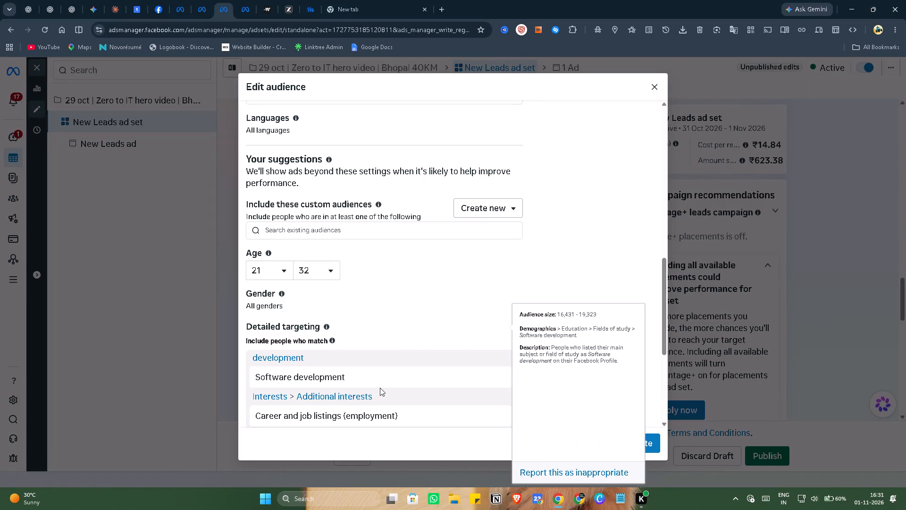
Remove the Master of Computer Application(MCA) field of study from the 29 oct audience's detailed targeting.
{"action": "scroll", "coordinate": [380, 388], "scroll_direction": "up", "scroll_amount": 2}
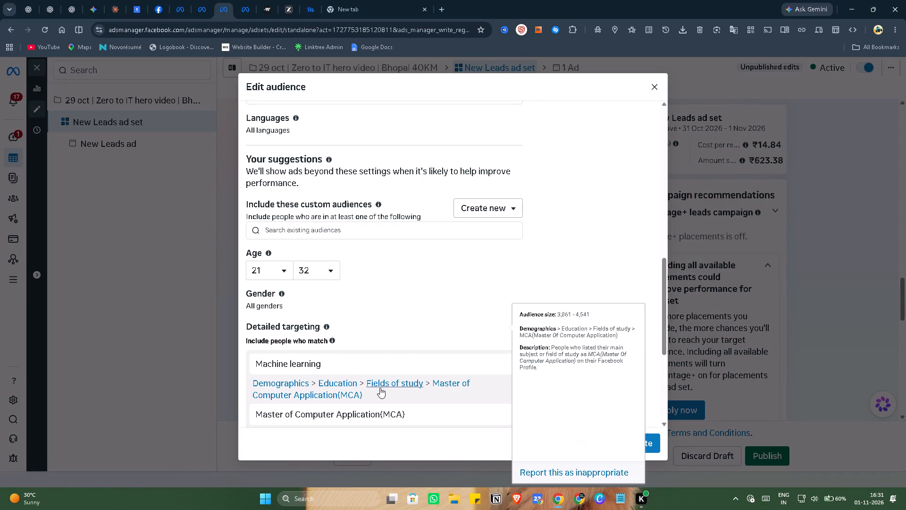
{"action": "scroll", "coordinate": [380, 388], "scroll_direction": "down", "scroll_amount": 1}
{"action": "scroll", "coordinate": [380, 388], "scroll_direction": "up", "scroll_amount": 1}
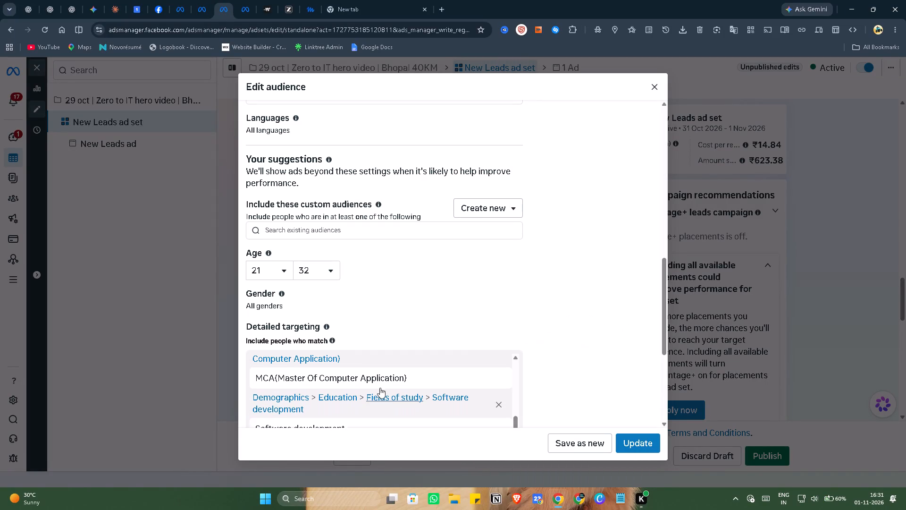
{"action": "scroll", "coordinate": [380, 388], "scroll_direction": "up", "scroll_amount": 1}
{"action": "scroll", "coordinate": [418, 413], "scroll_direction": "up", "scroll_amount": 1}
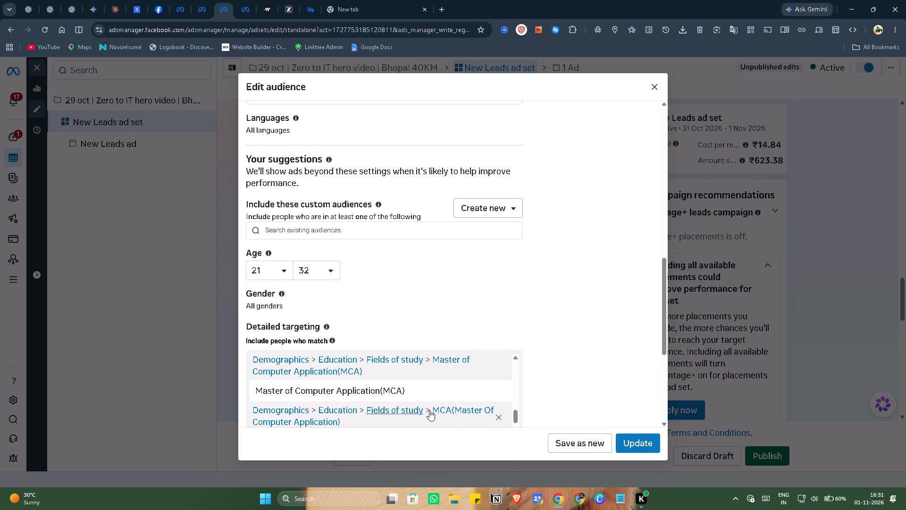
{"action": "left_click", "coordinate": [498, 390]}
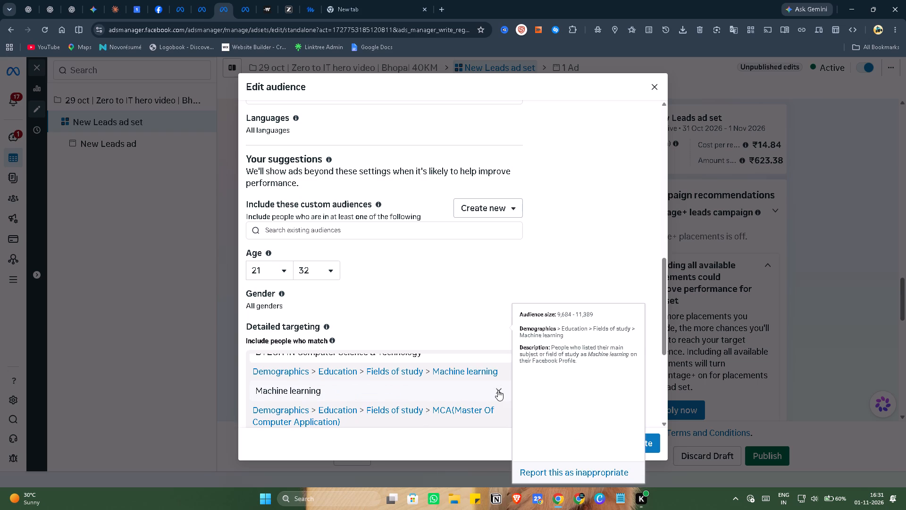
Remove the Bachelor of Science in Information Technology field of study from the detailed targeting.
{"action": "scroll", "coordinate": [403, 400], "scroll_direction": "up", "scroll_amount": 2}
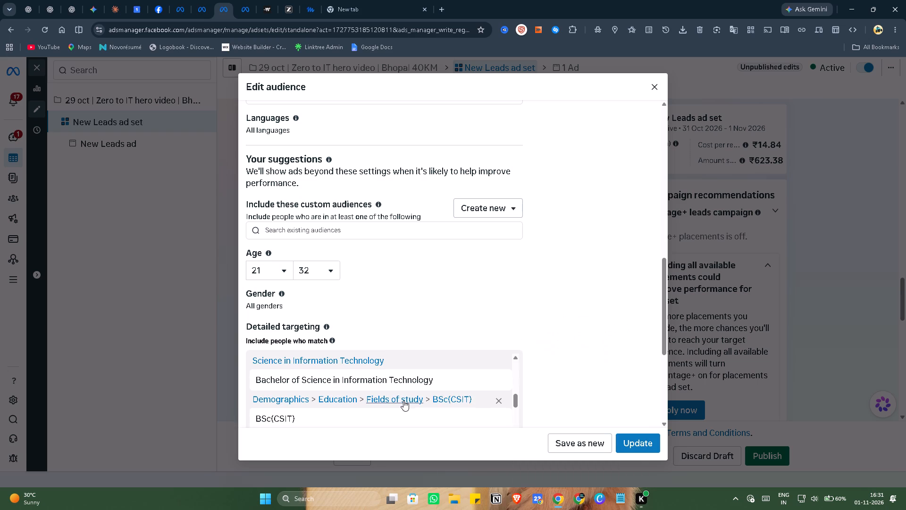
{"action": "scroll", "coordinate": [403, 400], "scroll_direction": "up", "scroll_amount": 1}
{"action": "scroll", "coordinate": [403, 400], "scroll_direction": "down", "scroll_amount": 1}
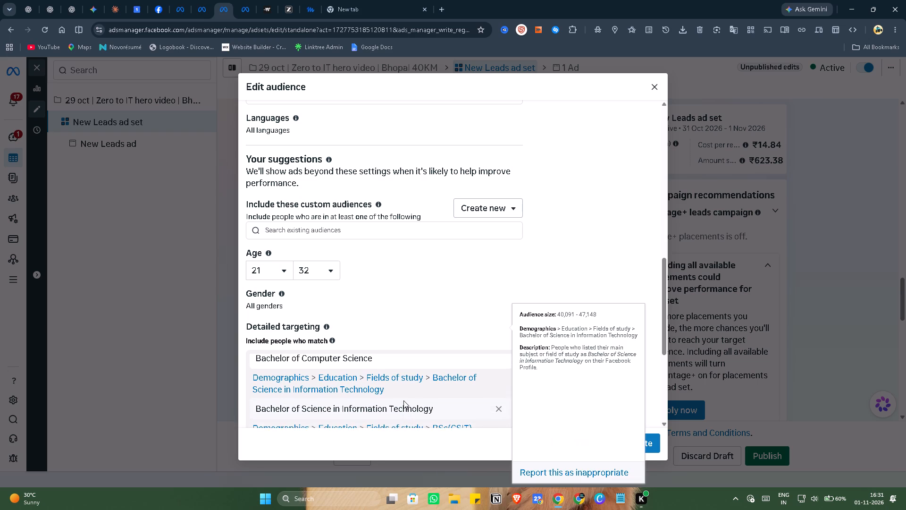
{"action": "scroll", "coordinate": [403, 400], "scroll_direction": "down", "scroll_amount": 1}
{"action": "scroll", "coordinate": [422, 397], "scroll_direction": "up", "scroll_amount": 1}
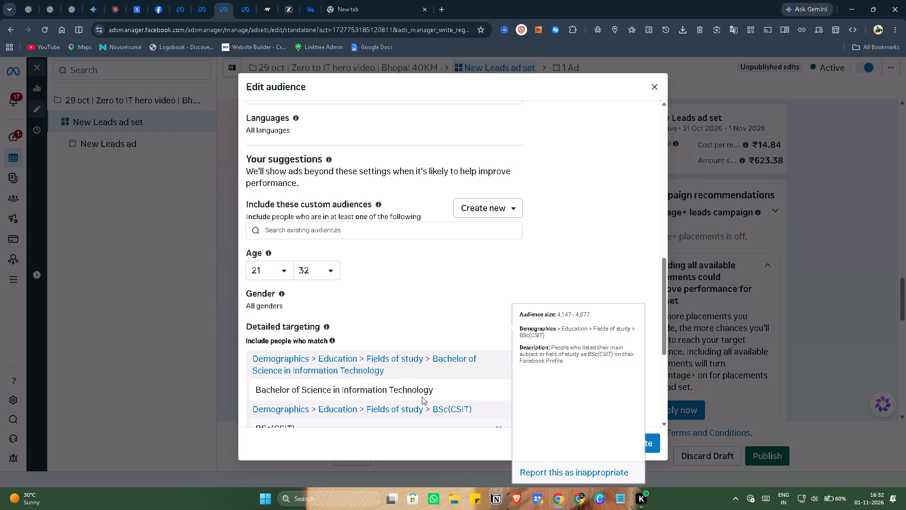
{"action": "scroll", "coordinate": [422, 397], "scroll_direction": "up", "scroll_amount": 1}
{"action": "left_click", "coordinate": [498, 391]}
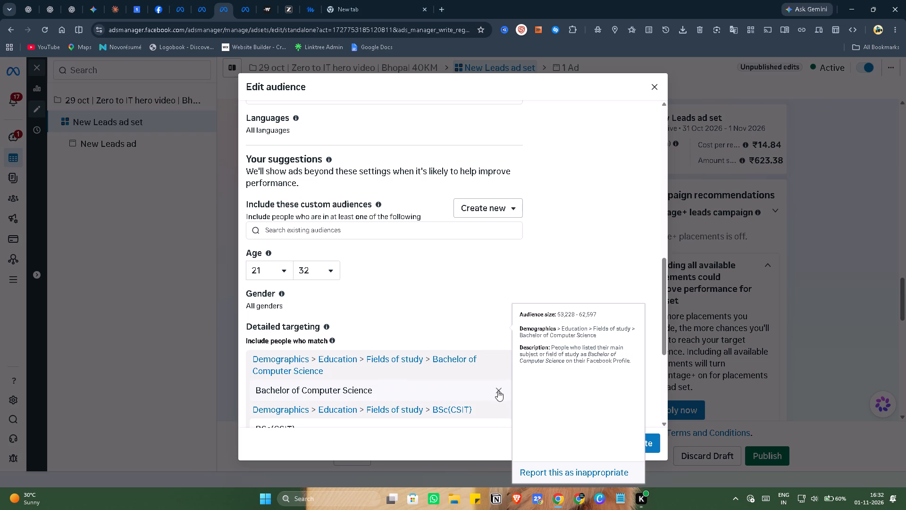
Review the remaining education, field of study and interest entries in the 29 oct audience's detailed targeting.
{"action": "scroll", "coordinate": [403, 394], "scroll_direction": "up", "scroll_amount": 3}
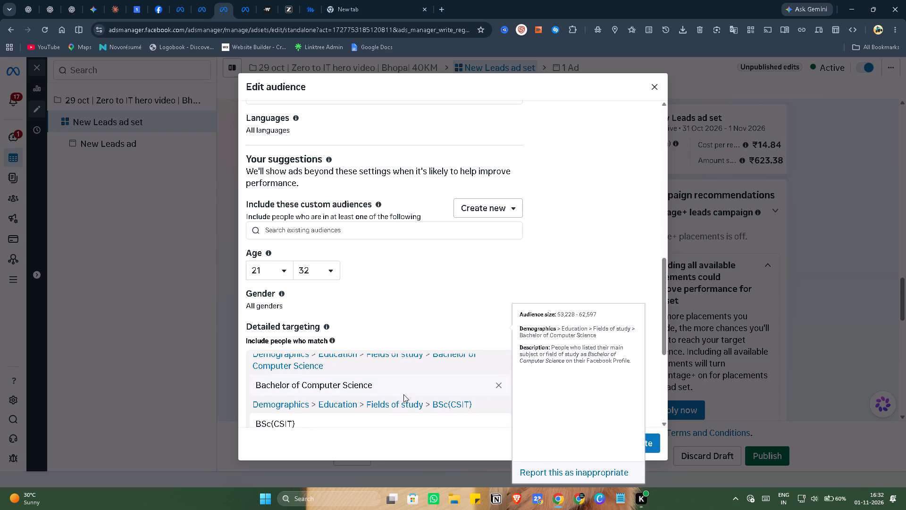
{"action": "scroll", "coordinate": [403, 394], "scroll_direction": "up", "scroll_amount": 2}
{"action": "scroll", "coordinate": [403, 394], "scroll_direction": "down", "scroll_amount": 1}
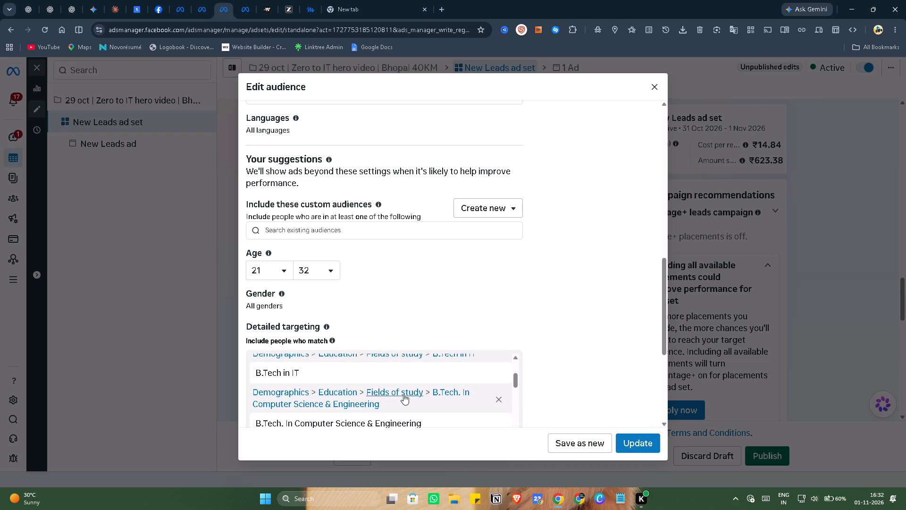
{"action": "scroll", "coordinate": [403, 394], "scroll_direction": "down", "scroll_amount": 1}
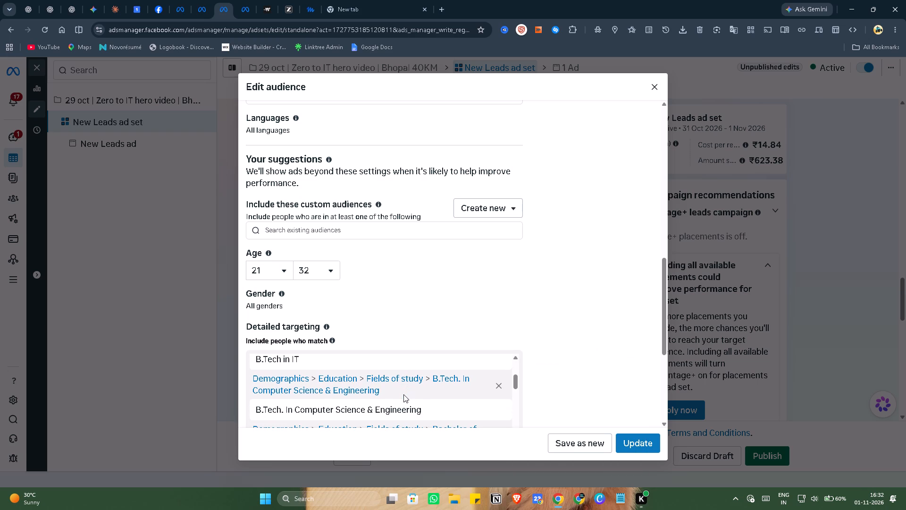
{"action": "scroll", "coordinate": [403, 394], "scroll_direction": "up", "scroll_amount": 2}
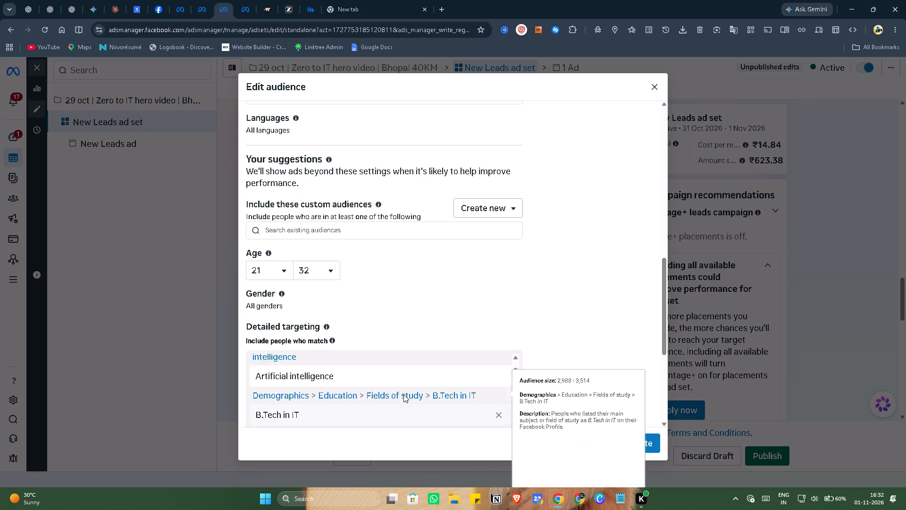
{"action": "scroll", "coordinate": [403, 394], "scroll_direction": "up", "scroll_amount": 3}
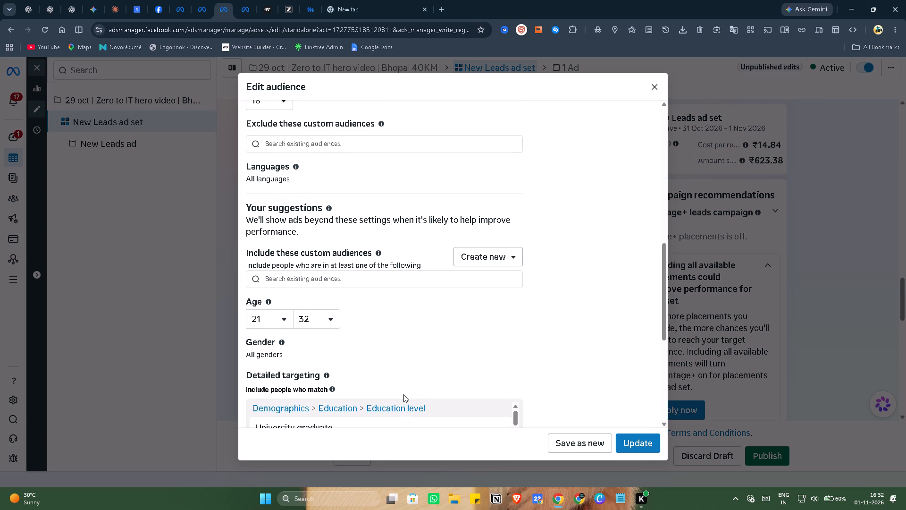
{"action": "scroll", "coordinate": [403, 394], "scroll_direction": "down", "scroll_amount": 1}
{"action": "scroll", "coordinate": [385, 221], "scroll_direction": "down", "scroll_amount": 1}
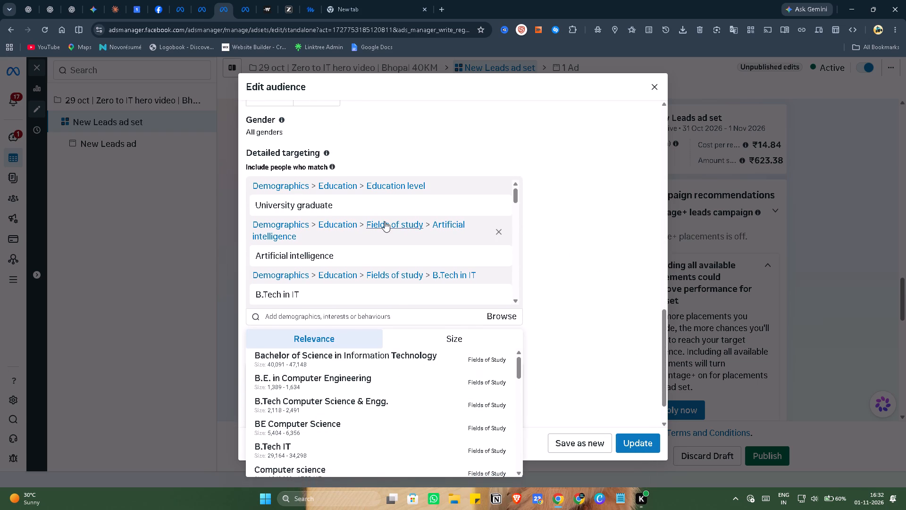
{"action": "scroll", "coordinate": [385, 221], "scroll_direction": "down", "scroll_amount": 4}
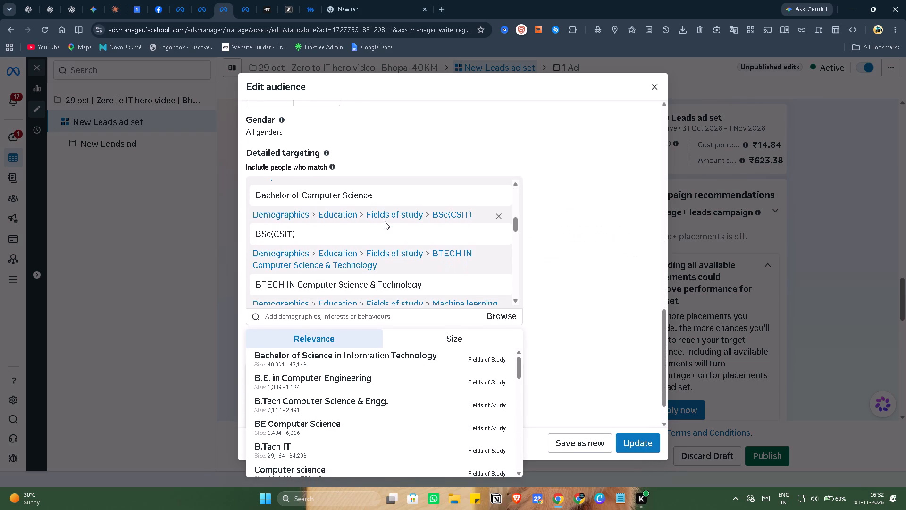
{"action": "scroll", "coordinate": [385, 221], "scroll_direction": "down", "scroll_amount": 4}
{"action": "left_click", "coordinate": [385, 221]}
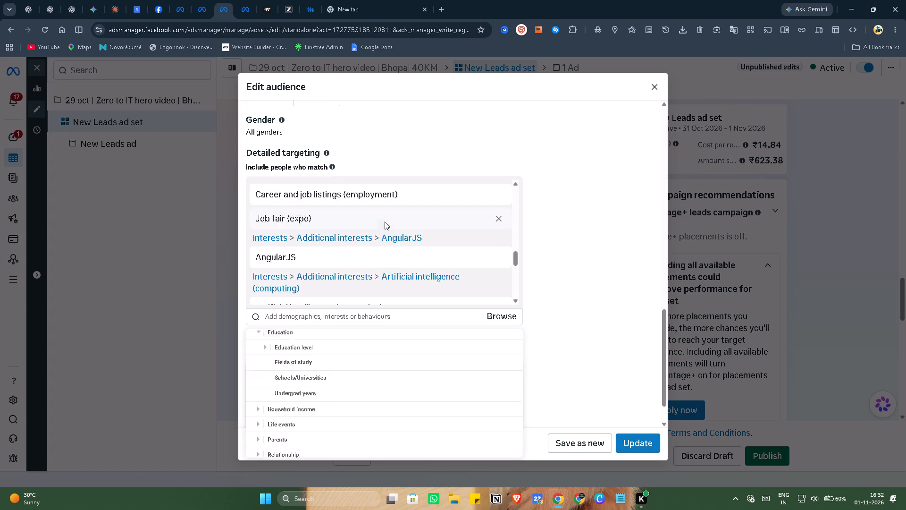
{"action": "scroll", "coordinate": [385, 221], "scroll_direction": "down", "scroll_amount": 1}
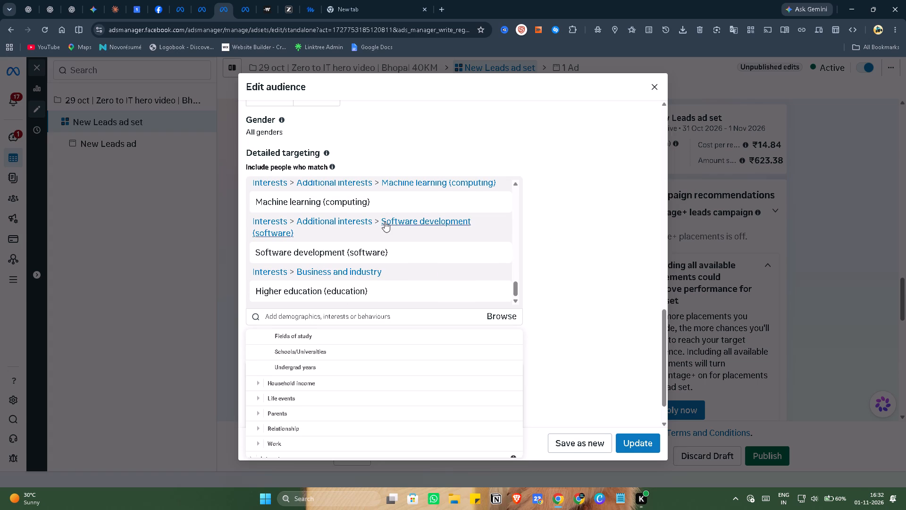
{"action": "scroll", "coordinate": [385, 221], "scroll_direction": "down", "scroll_amount": 3}
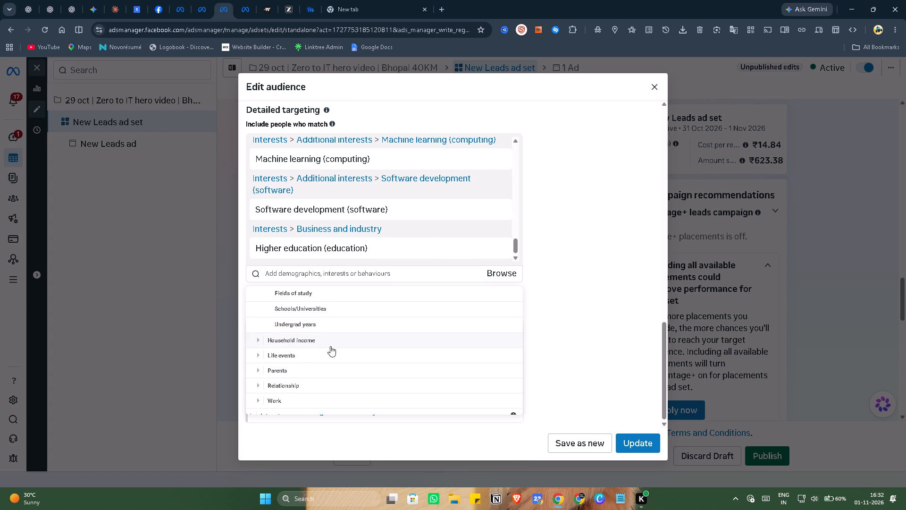
Add the Job (careers) interest to the 29 oct audience's detailed targeting, using the OFF campus drive ad set as reference.
{"action": "left_click", "coordinate": [369, 268]}
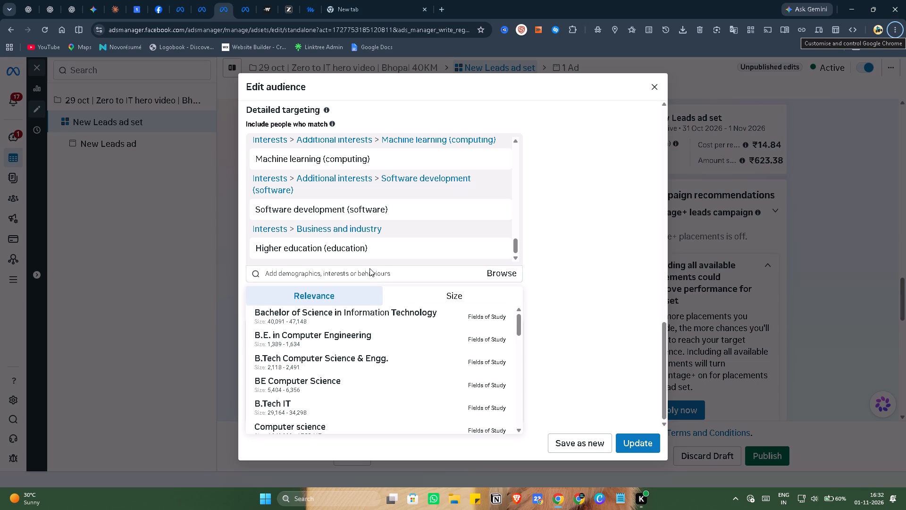
{"action": "left_click", "coordinate": [245, 0]}
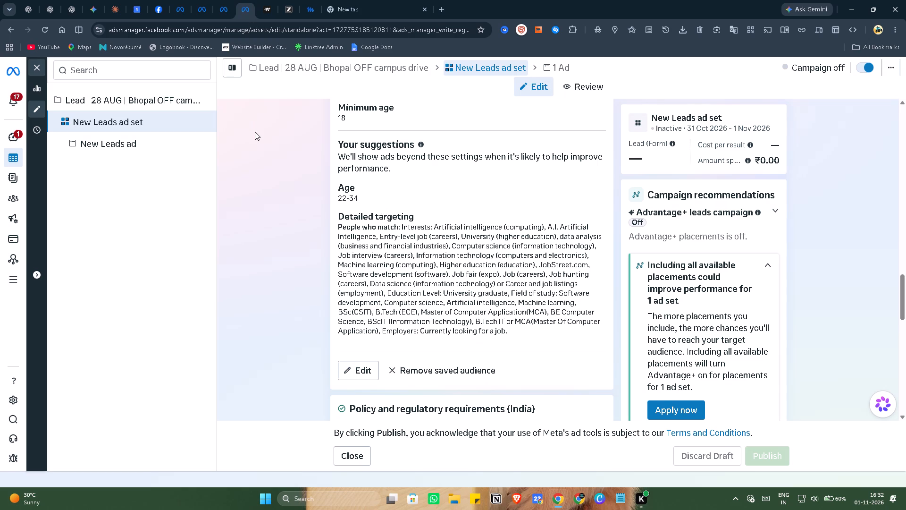
{"action": "left_click", "coordinate": [222, 16]}
{"action": "left_click", "coordinate": [362, 275]}
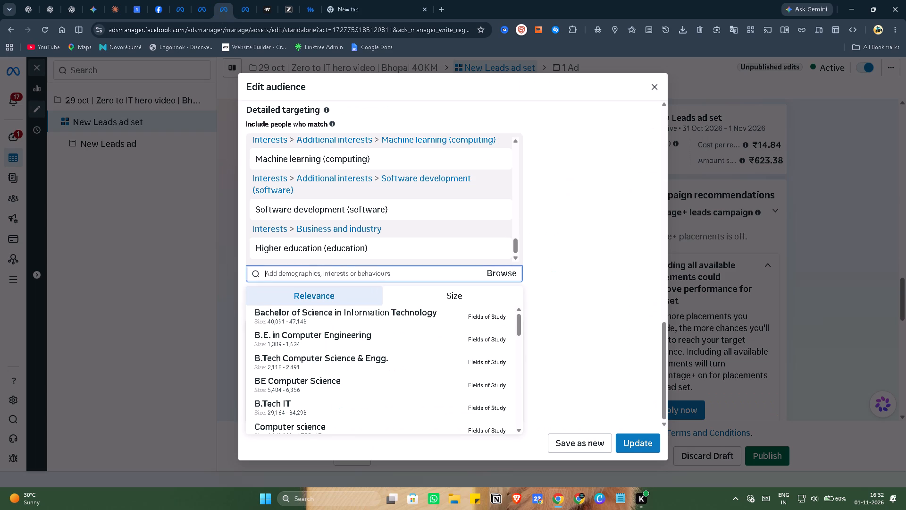
{"action": "type", "text": "job"}
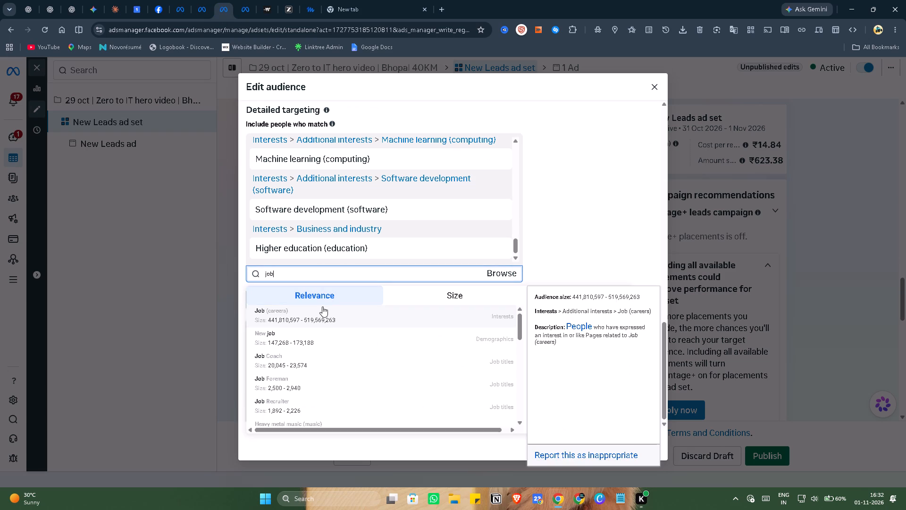
{"action": "left_click", "coordinate": [319, 315]}
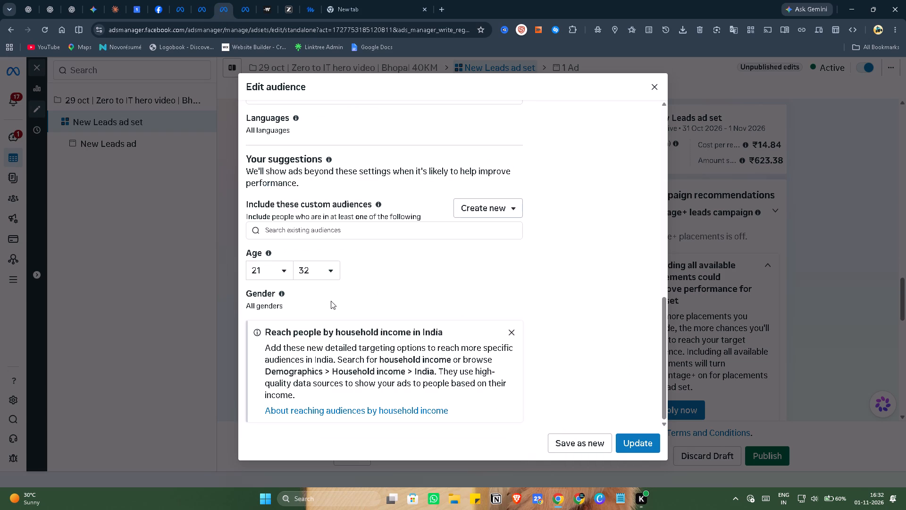
Recheck the OFF campus drive ad set's targeting and add the JobStreet.com interest to the 29 oct audience.
{"action": "left_click", "coordinate": [333, 231]}
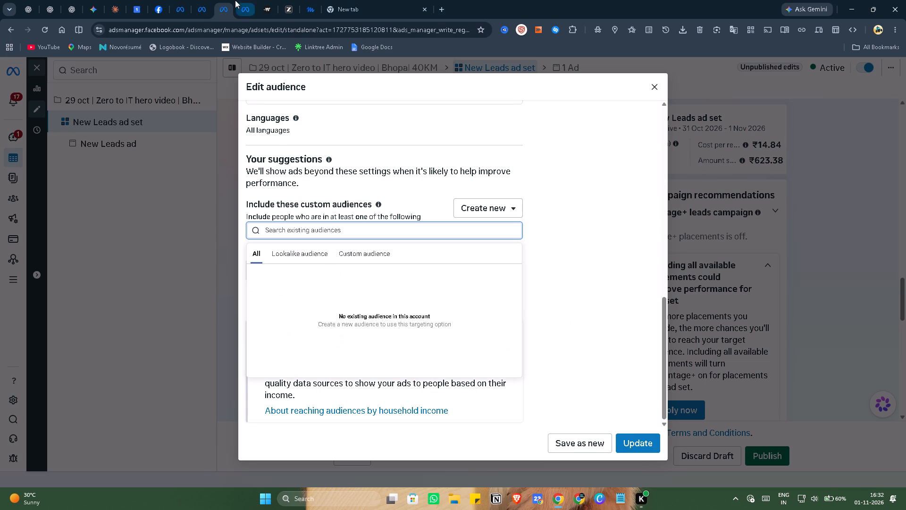
{"action": "left_click", "coordinate": [248, 10]}
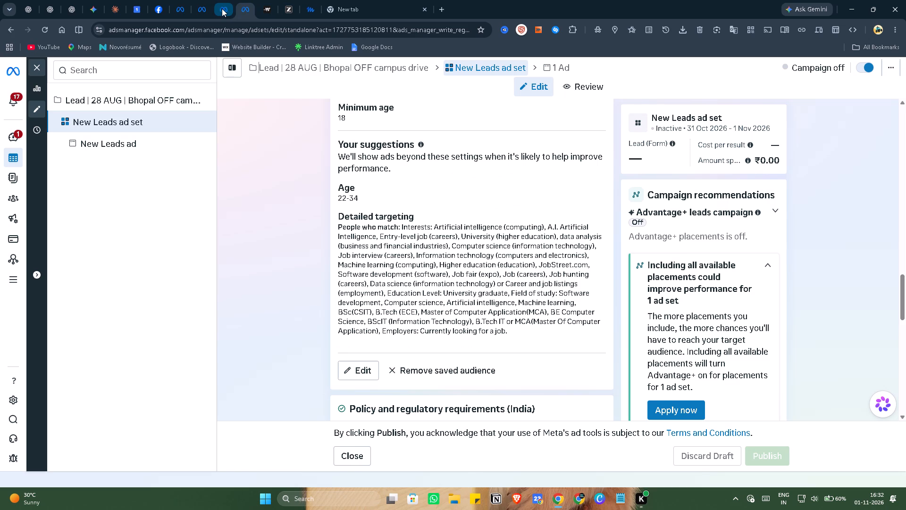
{"action": "left_click", "coordinate": [223, 8]}
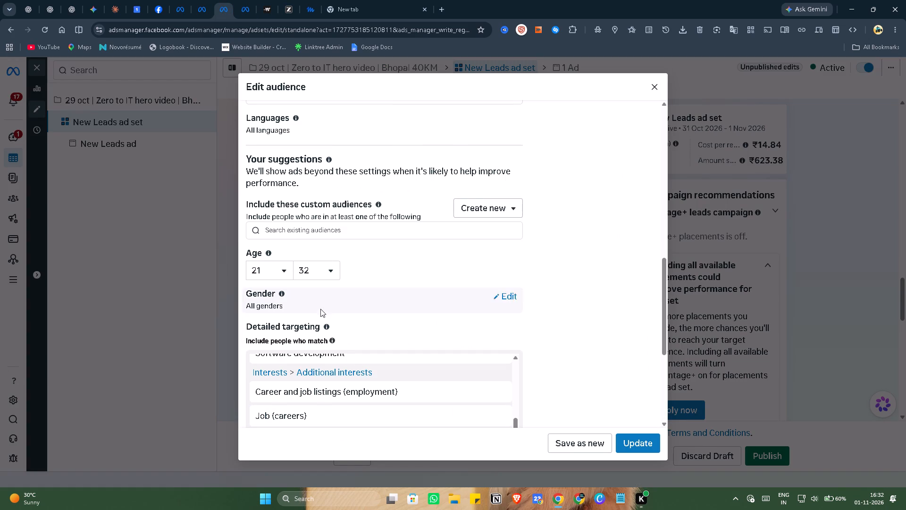
{"action": "scroll", "coordinate": [322, 331], "scroll_direction": "down", "scroll_amount": 3}
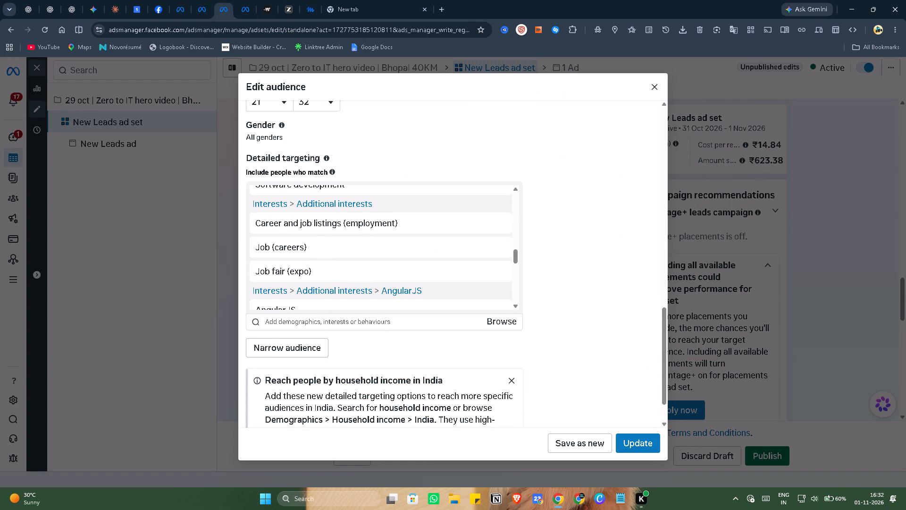
{"action": "left_click", "coordinate": [342, 319]}
{"action": "type", "text": "job street"}
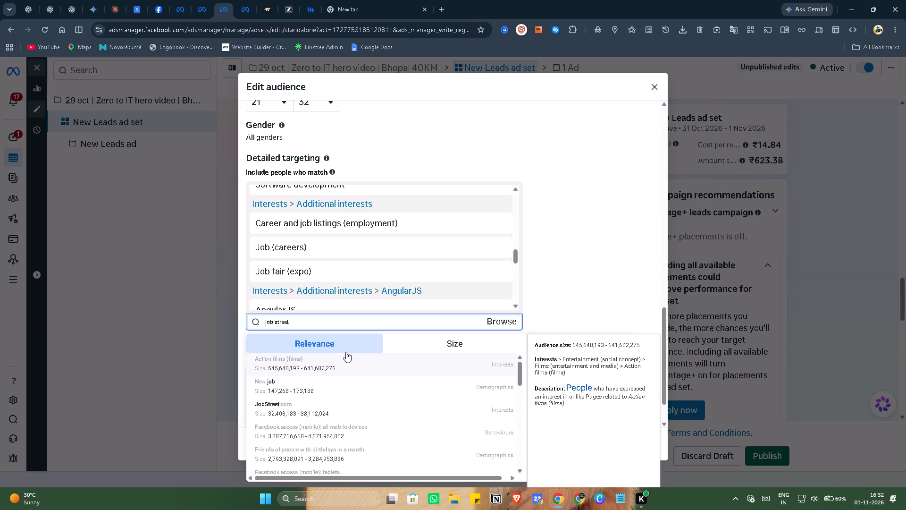
{"action": "scroll", "coordinate": [346, 352], "scroll_direction": "down", "scroll_amount": 2}
{"action": "left_click", "coordinate": [339, 406]}
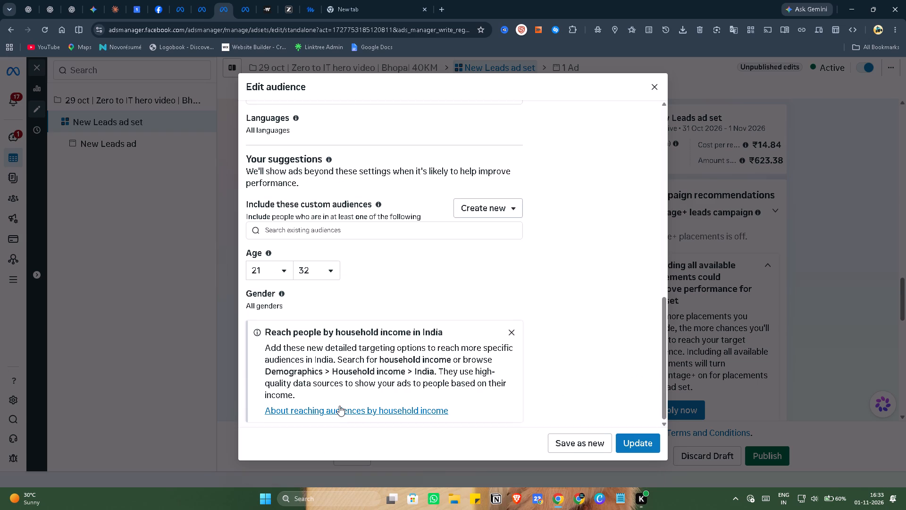
Check the OFF campus drive ad set's age range and detailed targeting for anything else to match.
{"action": "left_click", "coordinate": [338, 225]}
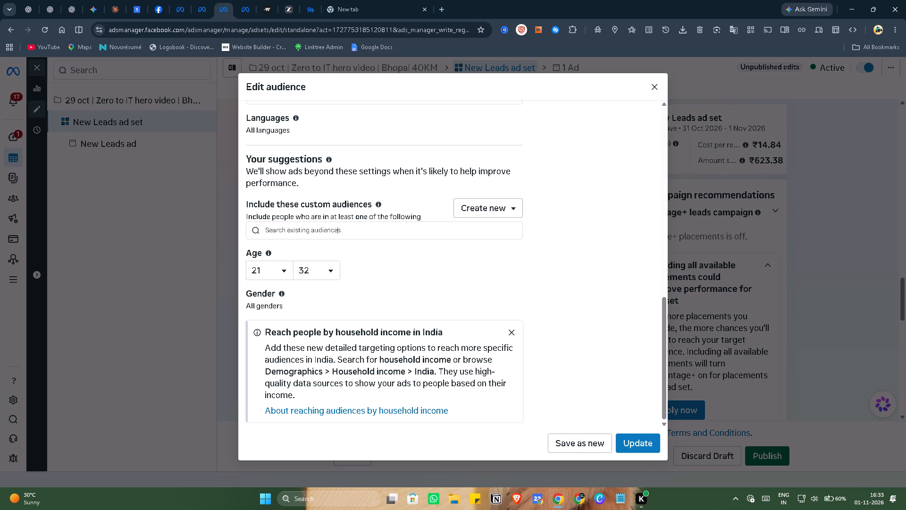
{"action": "left_click", "coordinate": [237, 6]}
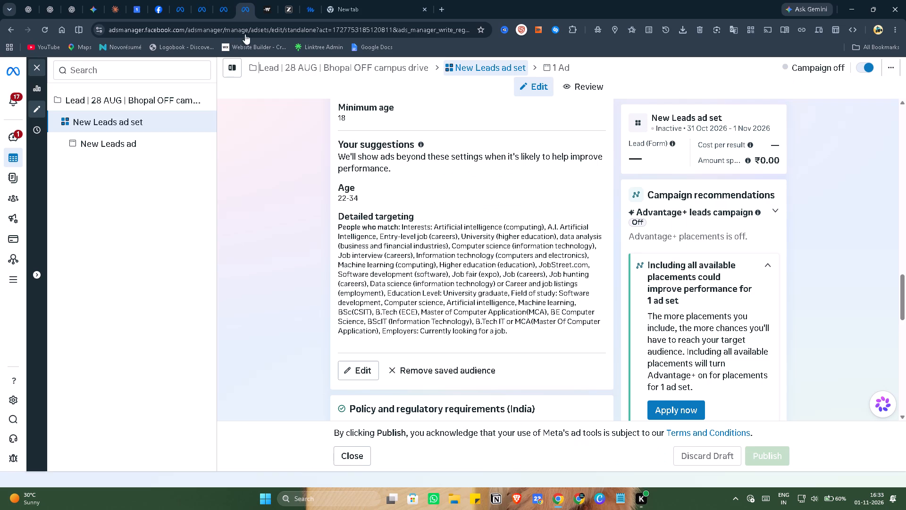
Add the Entry-level job (careers) interest to the 29 oct audience's detailed targeting, matching the OFF campus drive ad set.
{"action": "scroll", "coordinate": [316, 301], "scroll_direction": "down", "scroll_amount": 1}
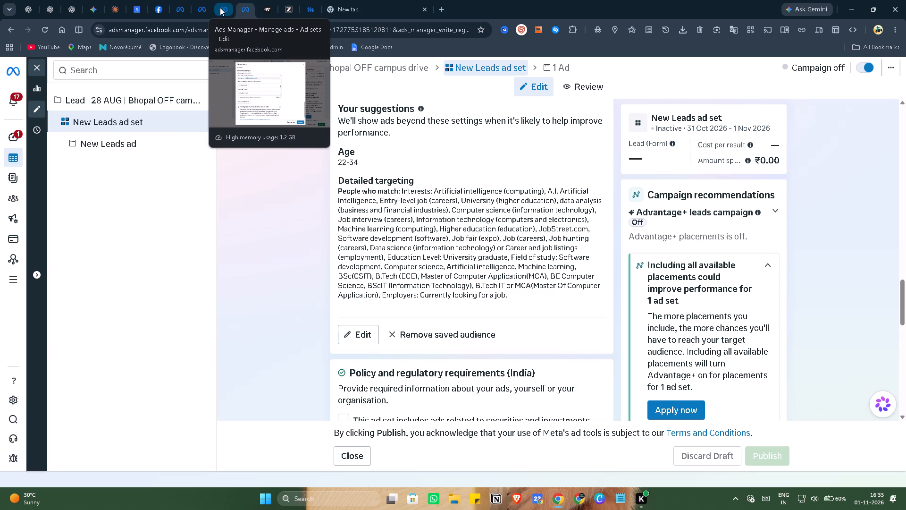
{"action": "left_click", "coordinate": [220, 8]}
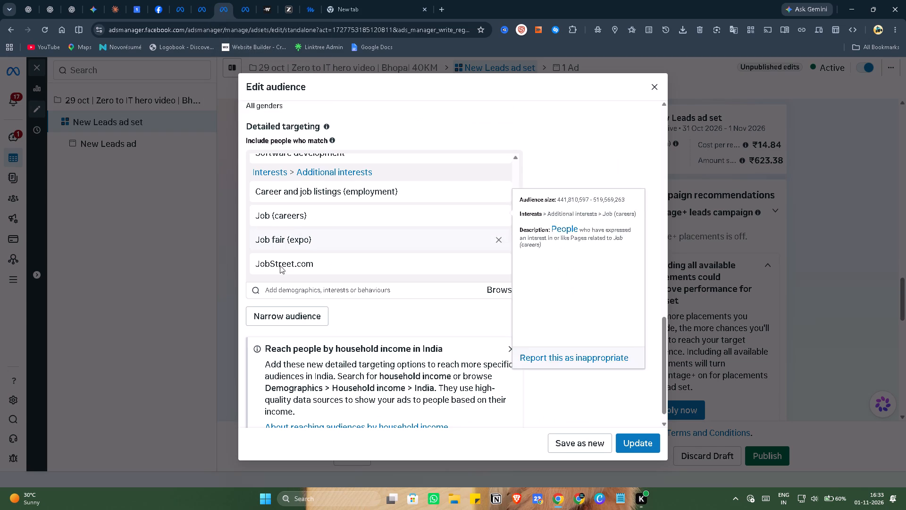
{"action": "left_click", "coordinate": [302, 290]}
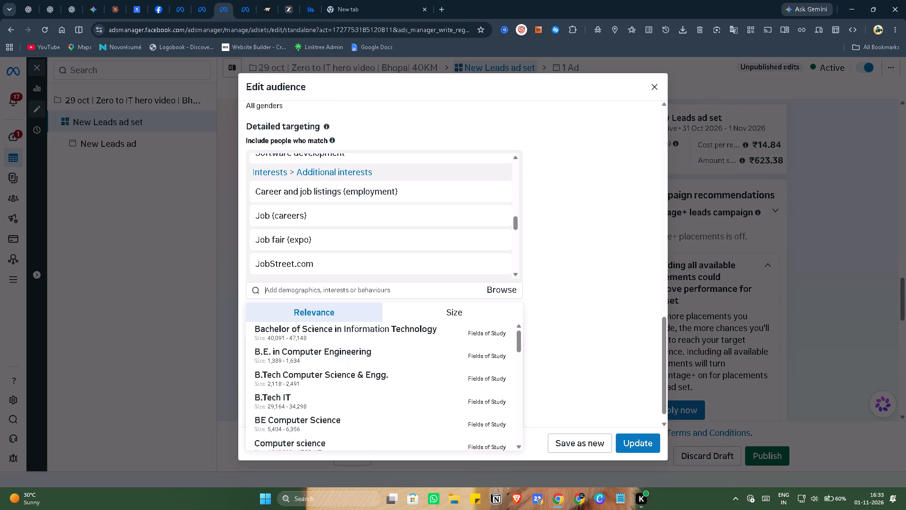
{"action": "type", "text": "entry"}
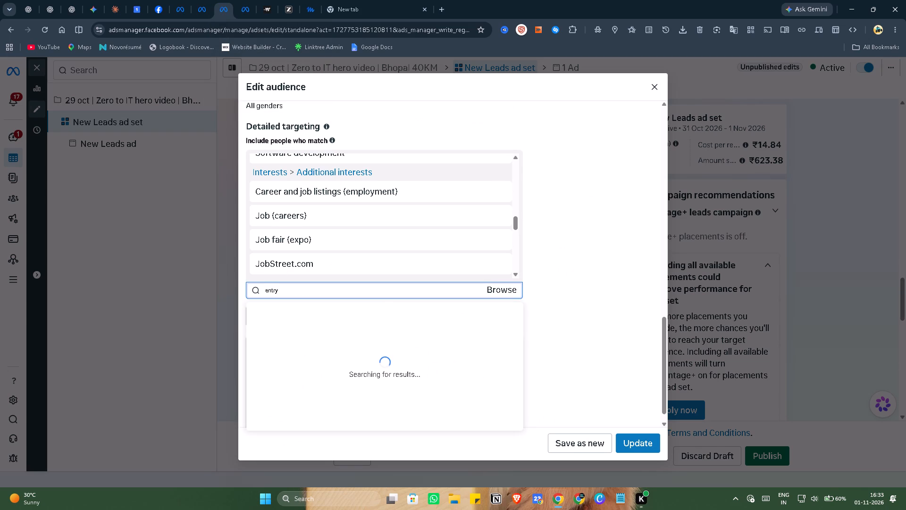
{"action": "left_click", "coordinate": [300, 326]}
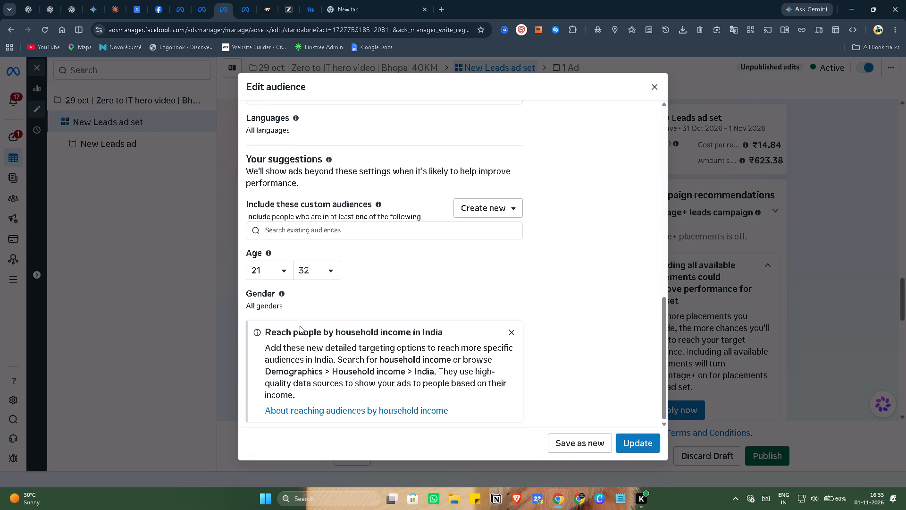
Set the 29 oct audience's maximum suggested age to 34.
{"action": "scroll", "coordinate": [375, 294], "scroll_direction": "down", "scroll_amount": 2}
{"action": "left_click", "coordinate": [334, 272]}
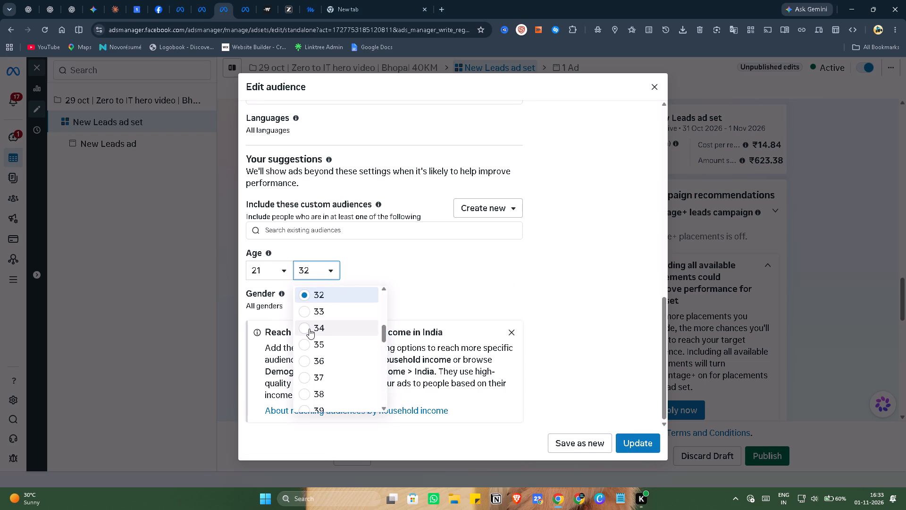
{"action": "left_click", "coordinate": [309, 328]}
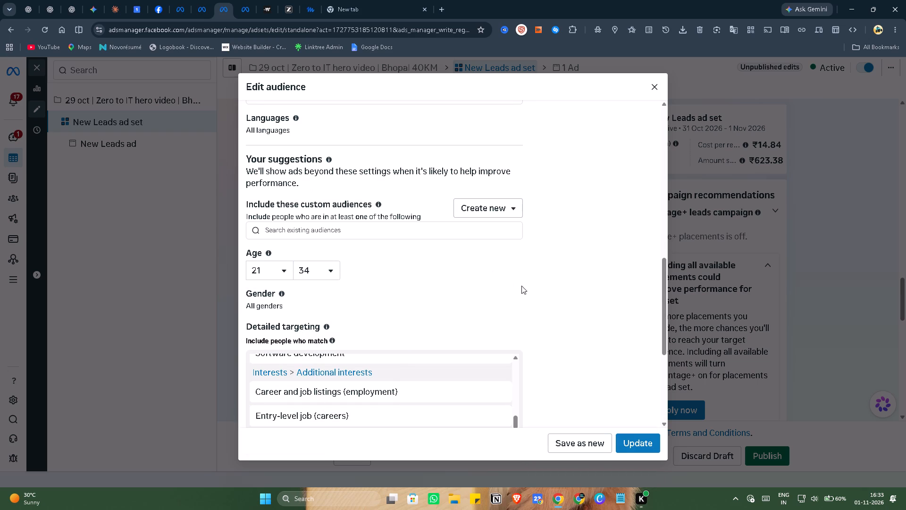
Review the interest entries in the 29 oct audience's detailed targeting, from artificial intelligence through job hunting to software development.
{"action": "scroll", "coordinate": [375, 393], "scroll_direction": "down", "scroll_amount": 4}
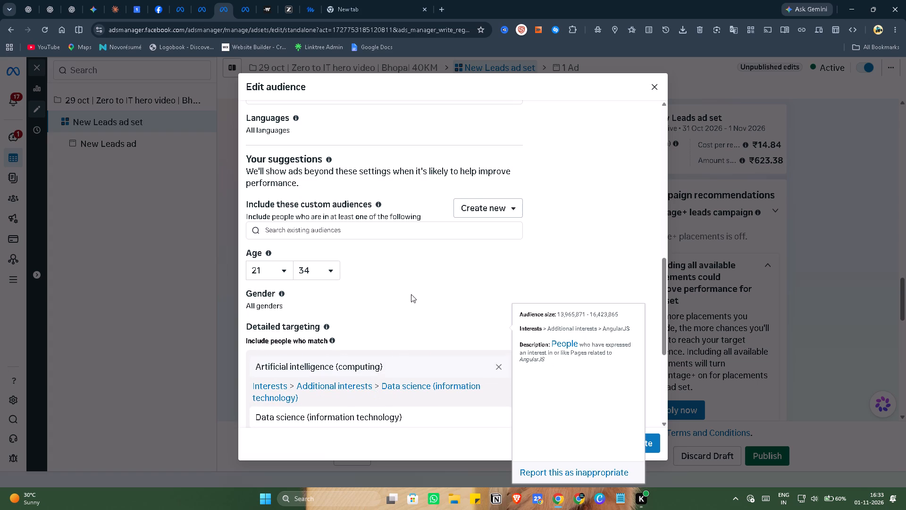
{"action": "scroll", "coordinate": [429, 258], "scroll_direction": "down", "scroll_amount": 2}
{"action": "scroll", "coordinate": [414, 330], "scroll_direction": "down", "scroll_amount": 2}
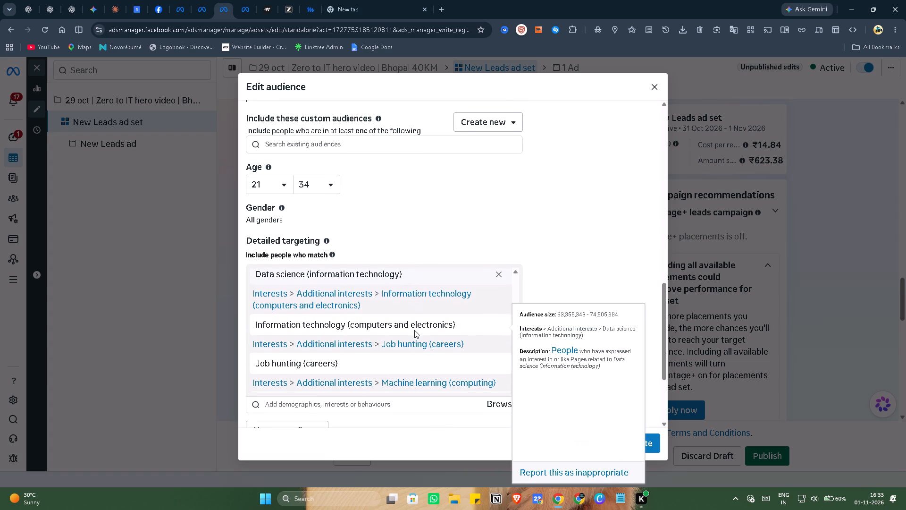
{"action": "scroll", "coordinate": [327, 338], "scroll_direction": "down", "scroll_amount": 3}
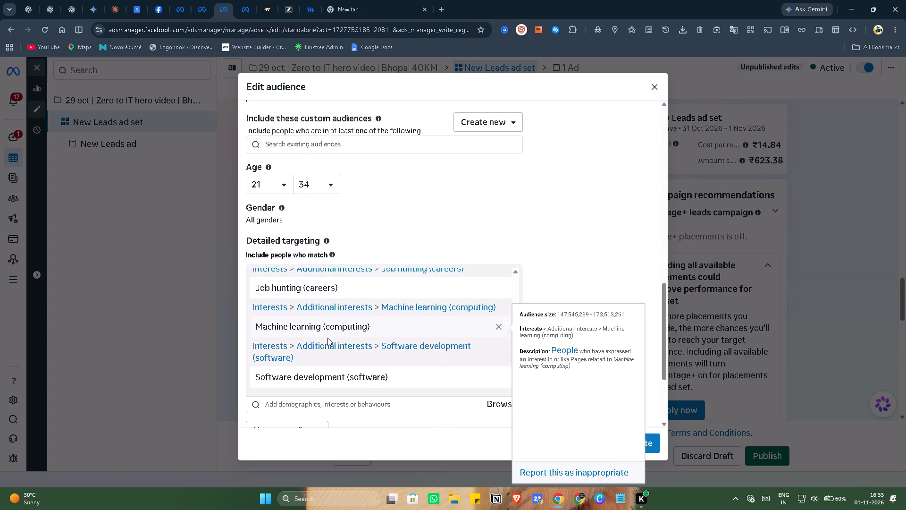
{"action": "scroll", "coordinate": [327, 338], "scroll_direction": "down", "scroll_amount": 3}
{"action": "scroll", "coordinate": [327, 338], "scroll_direction": "up", "scroll_amount": 3}
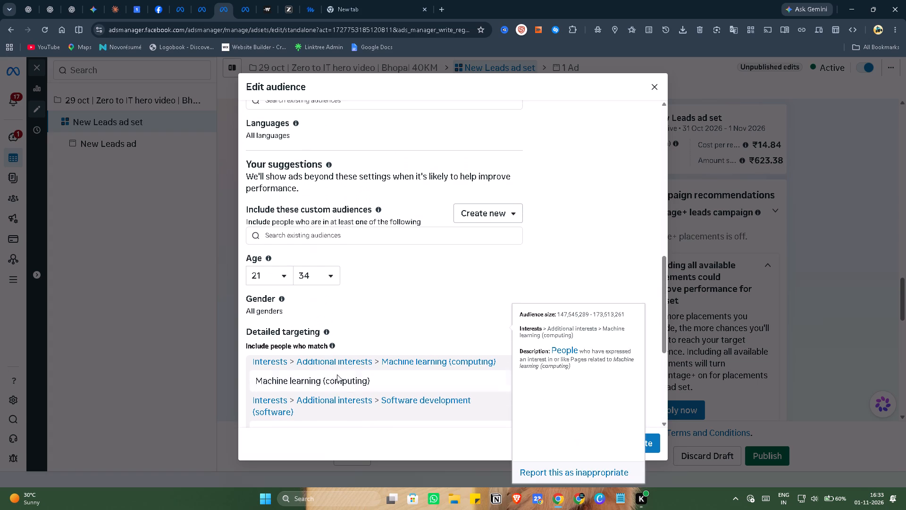
{"action": "scroll", "coordinate": [394, 210], "scroll_direction": "down", "scroll_amount": 2}
{"action": "scroll", "coordinate": [393, 298], "scroll_direction": "up", "scroll_amount": 2}
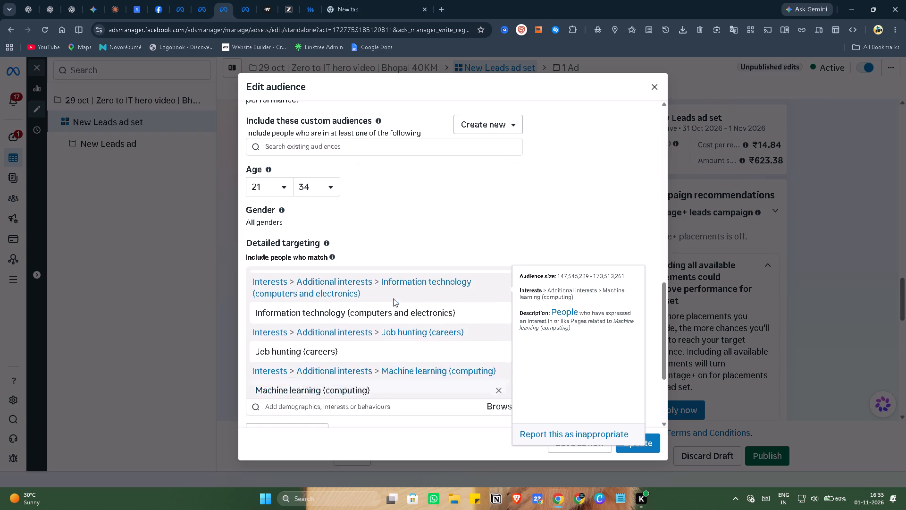
Review the 29 oct audience's whole detailed targeting list, from education level and fields of study through to the interests.
{"action": "scroll", "coordinate": [393, 298], "scroll_direction": "up", "scroll_amount": 6}
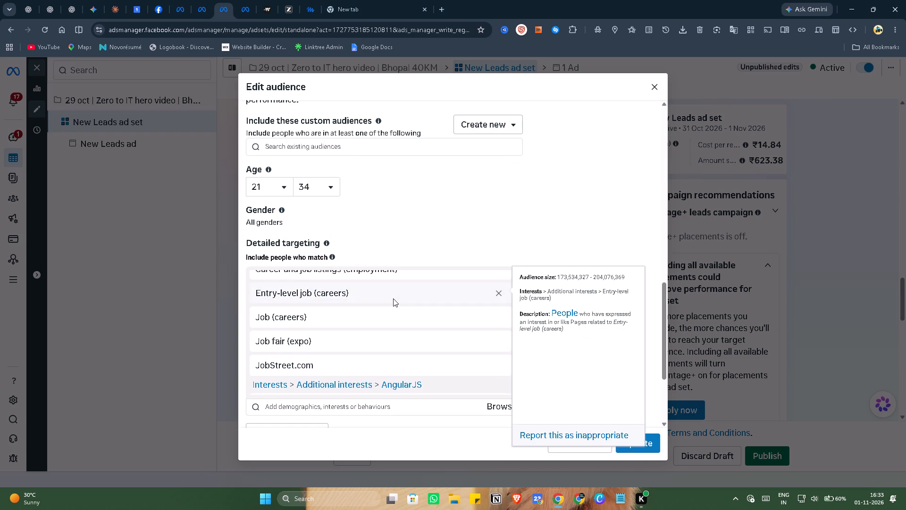
{"action": "scroll", "coordinate": [393, 298], "scroll_direction": "up", "scroll_amount": 5}
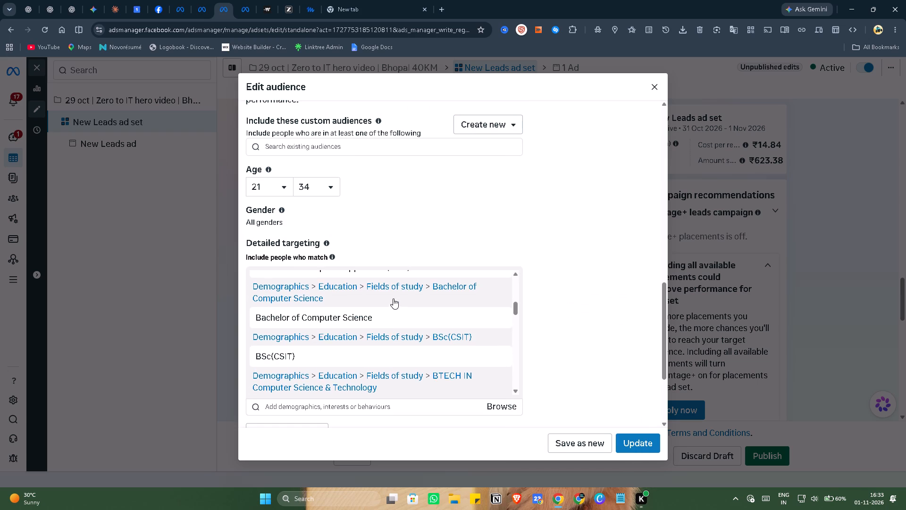
{"action": "scroll", "coordinate": [393, 298], "scroll_direction": "up", "scroll_amount": 4}
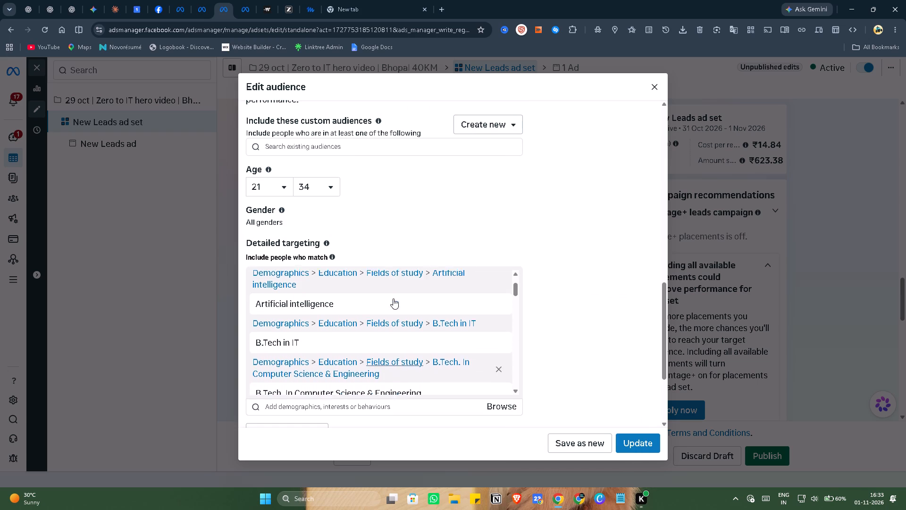
{"action": "scroll", "coordinate": [393, 298], "scroll_direction": "up", "scroll_amount": 2}
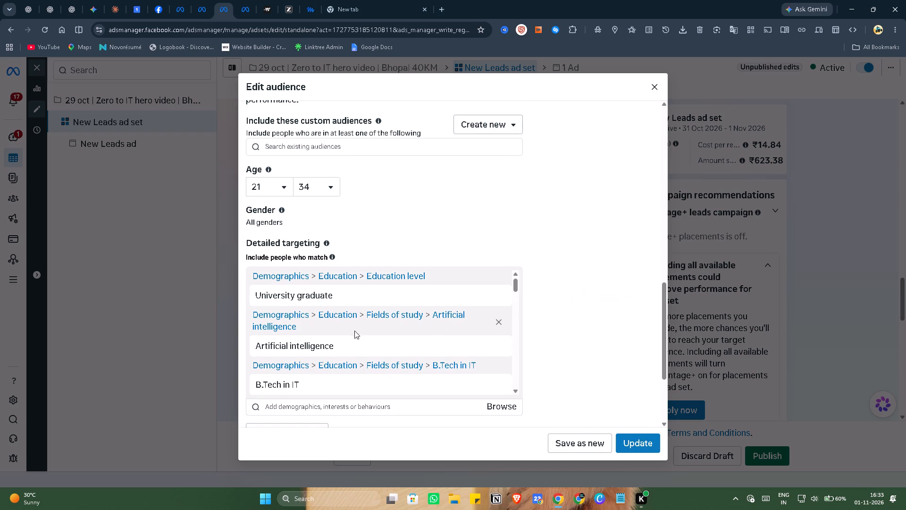
{"action": "scroll", "coordinate": [347, 342], "scroll_direction": "down", "scroll_amount": 5}
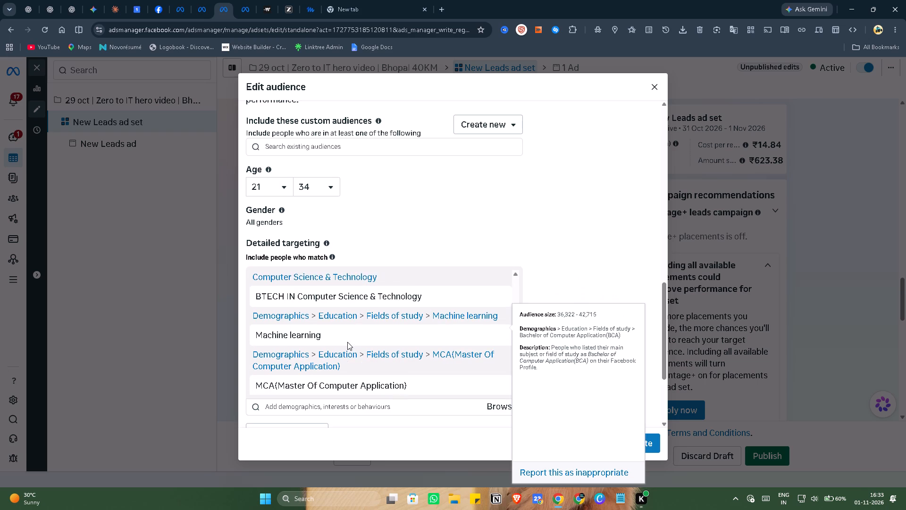
{"action": "scroll", "coordinate": [347, 342], "scroll_direction": "down", "scroll_amount": 3}
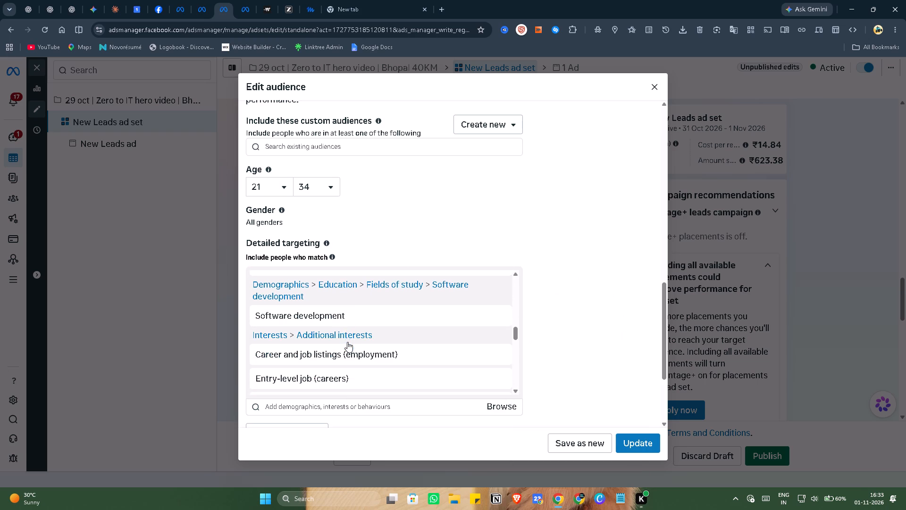
{"action": "scroll", "coordinate": [347, 342], "scroll_direction": "down", "scroll_amount": 5}
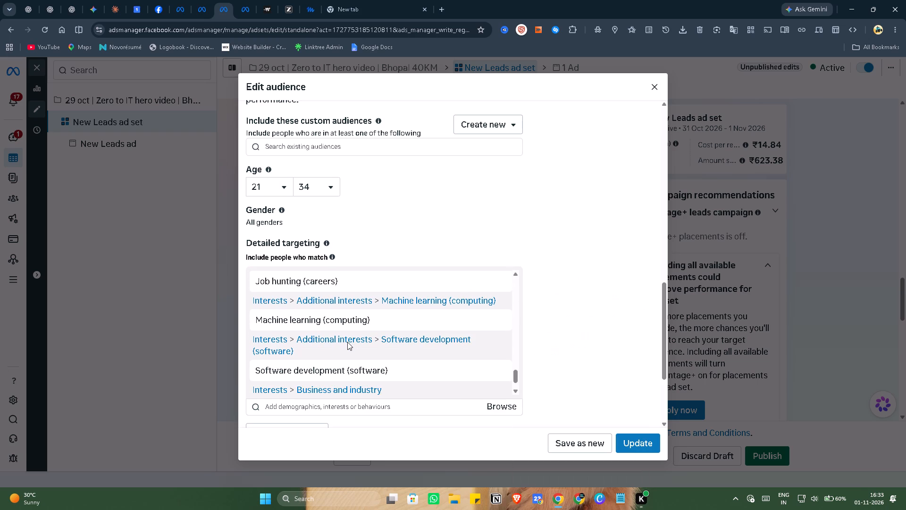
{"action": "scroll", "coordinate": [347, 342], "scroll_direction": "down", "scroll_amount": 4}
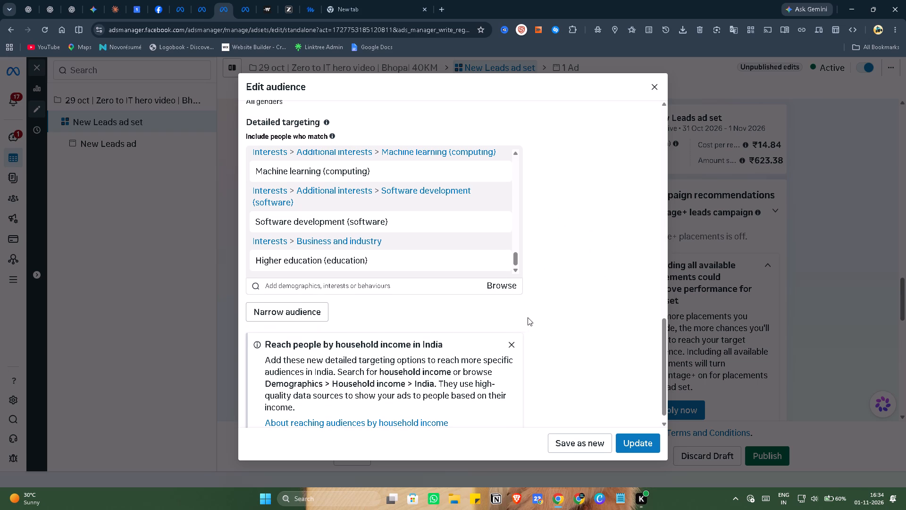
Dismiss the notice about reaching people by household income in India.
{"action": "left_click", "coordinate": [510, 344]}
{"action": "scroll", "coordinate": [390, 313], "scroll_direction": "down", "scroll_amount": 3}
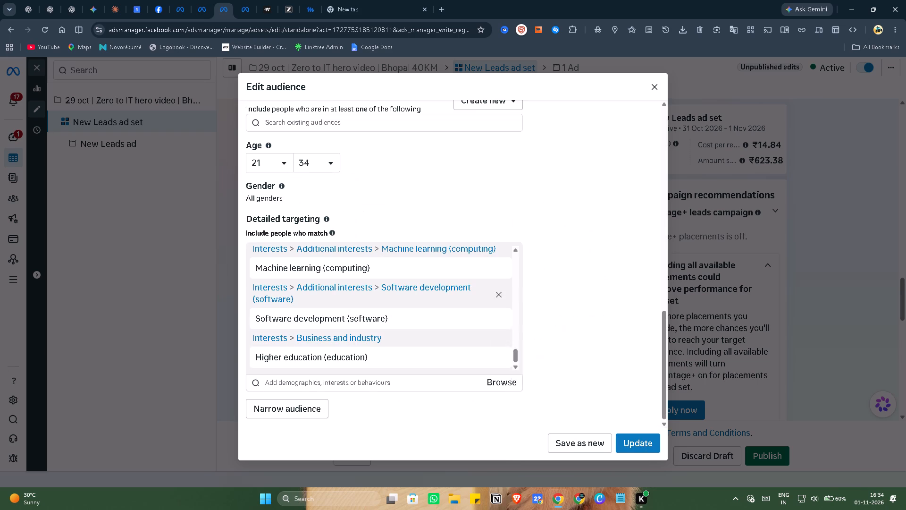
{"action": "scroll", "coordinate": [562, 187], "scroll_direction": "down", "scroll_amount": 4}
Save the edited audience as a new one named IT Campus Bhopal 29 october campus.
{"action": "left_click", "coordinate": [579, 438]}
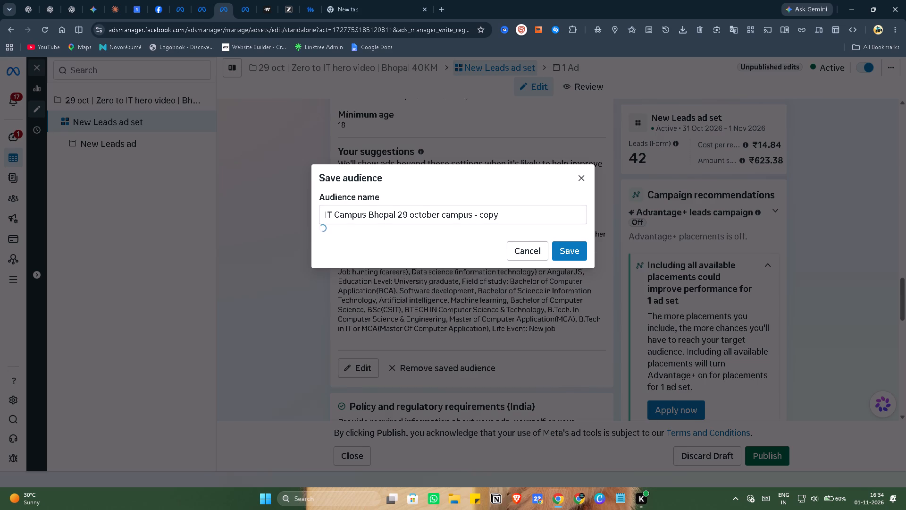
{"action": "left_click", "coordinate": [507, 216]}
{"action": "key", "text": "BackSpace"}
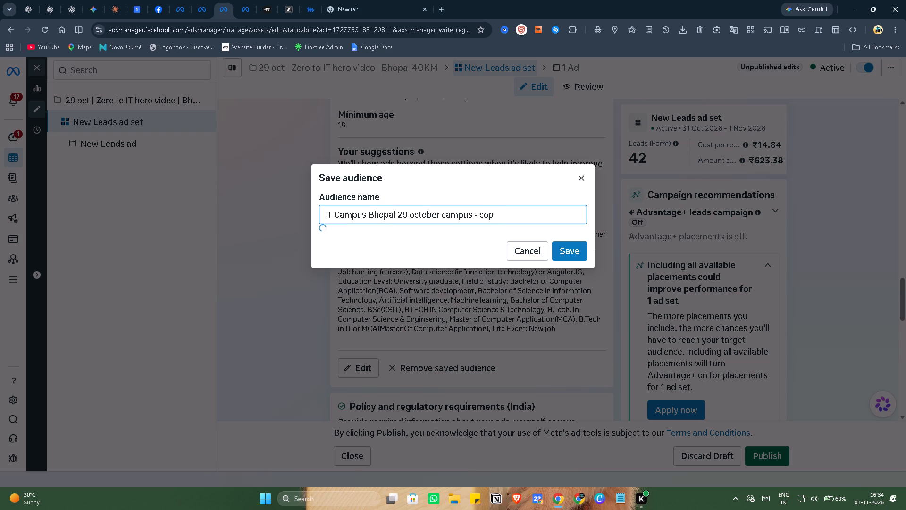
{"action": "key", "text": "BackSpace"}
{"action": "key", "text": "BackSpace"}
{"action": "key", "text": "BackSpace"}
{"action": "key", "text": "BackSpace"}
{"action": "key", "text": "BackSpace"}
{"action": "key", "text": "BackSpace"}
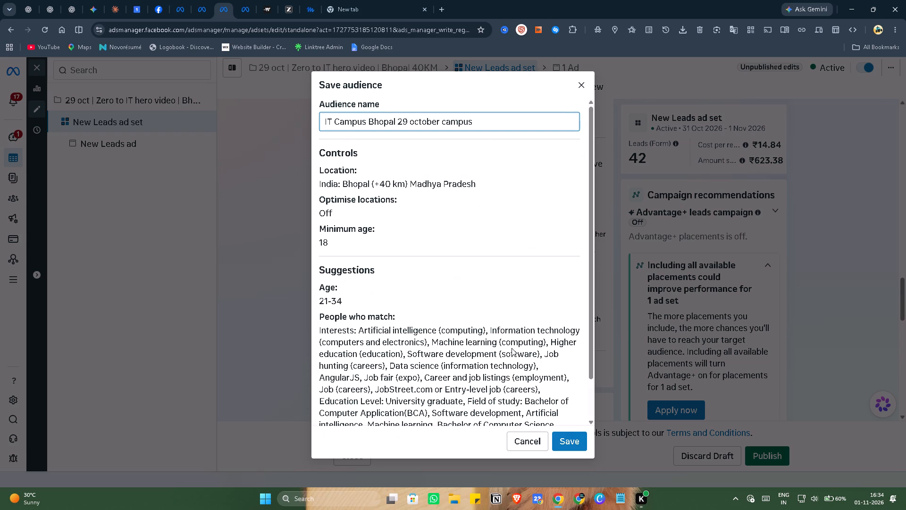
{"action": "scroll", "coordinate": [512, 348], "scroll_direction": "down", "scroll_amount": 3}
{"action": "left_click", "coordinate": [570, 438]}
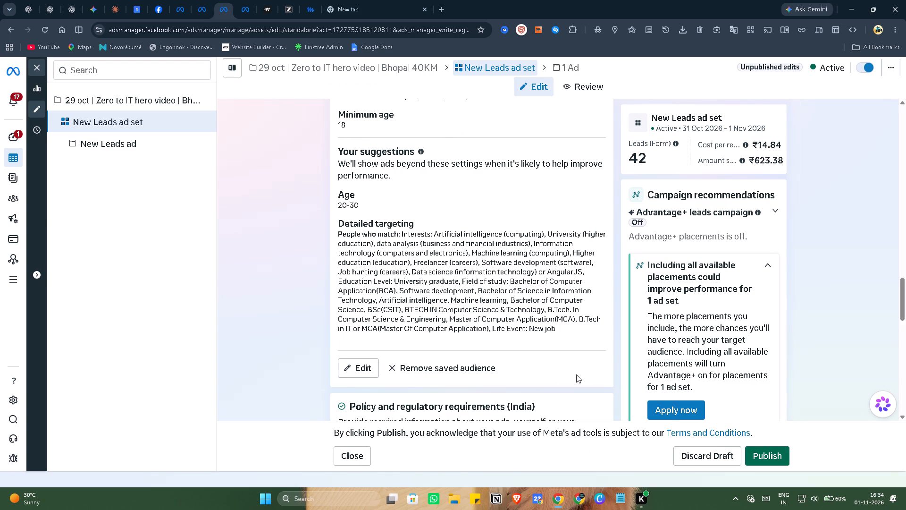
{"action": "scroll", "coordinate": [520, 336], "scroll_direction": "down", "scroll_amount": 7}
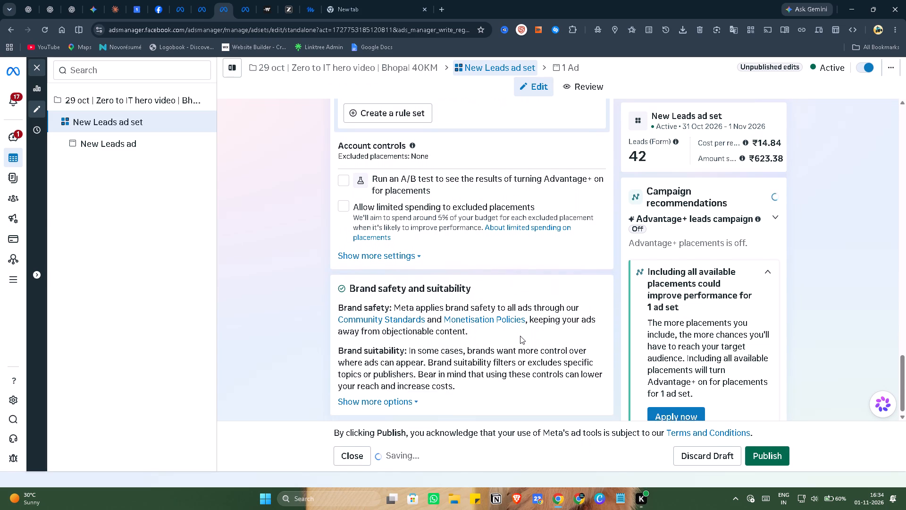
Publish the edits to the New Leads ad set of the 29 oct Zero to IT hero video campaign.
{"action": "scroll", "coordinate": [520, 336], "scroll_direction": "down", "scroll_amount": 4}
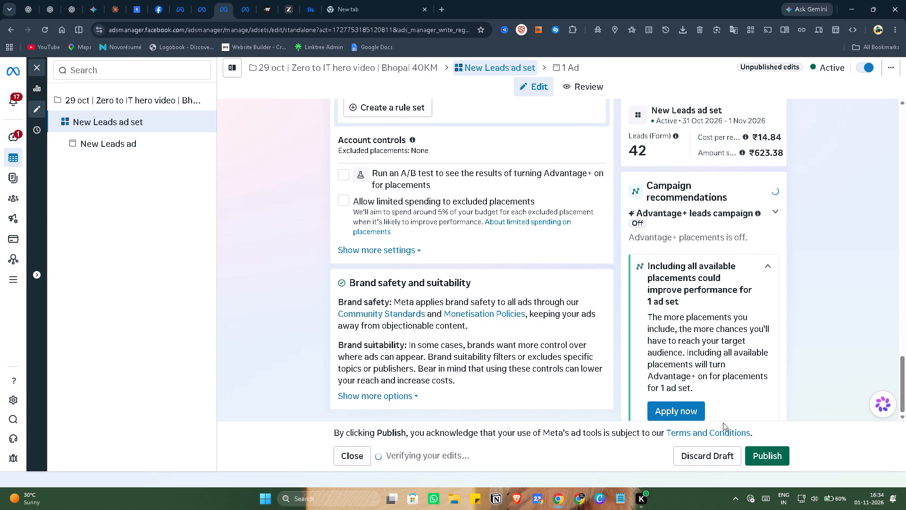
{"action": "left_click", "coordinate": [763, 453]}
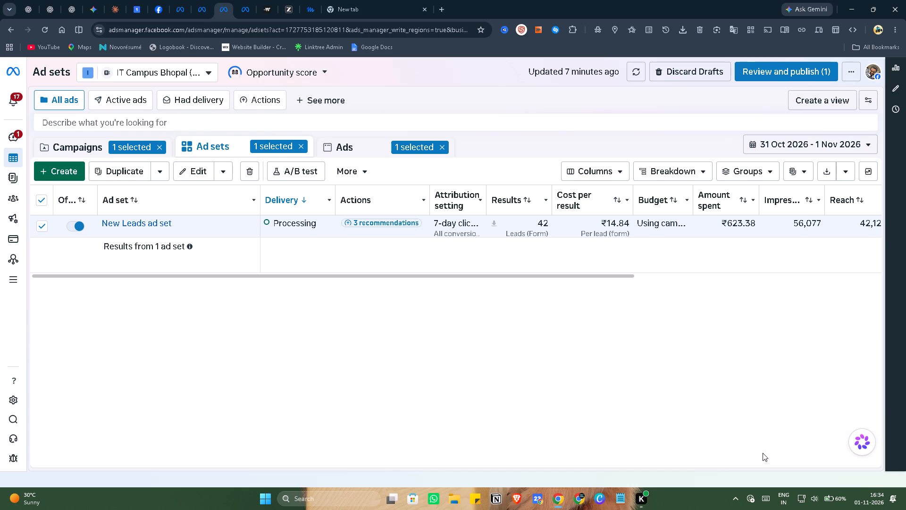
Clear the ad set, ad and campaign selections and return to the full IT Campus Bhopal campaign list.
{"action": "left_click", "coordinate": [302, 142]}
{"action": "left_click", "coordinate": [440, 148]}
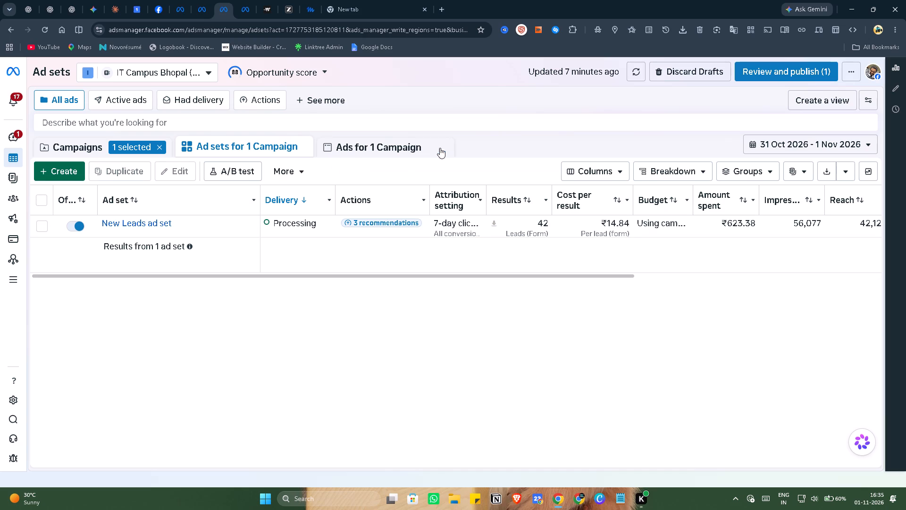
{"action": "left_click", "coordinate": [162, 146]}
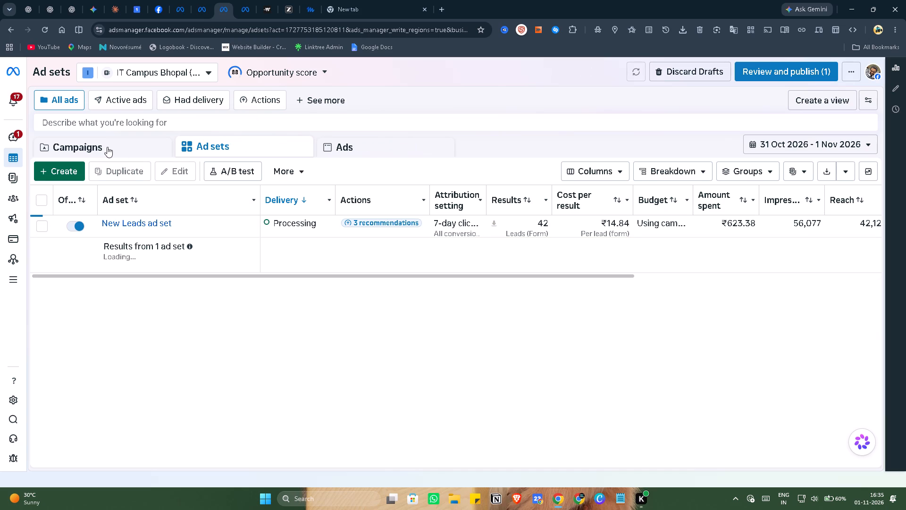
{"action": "left_click", "coordinate": [107, 147]}
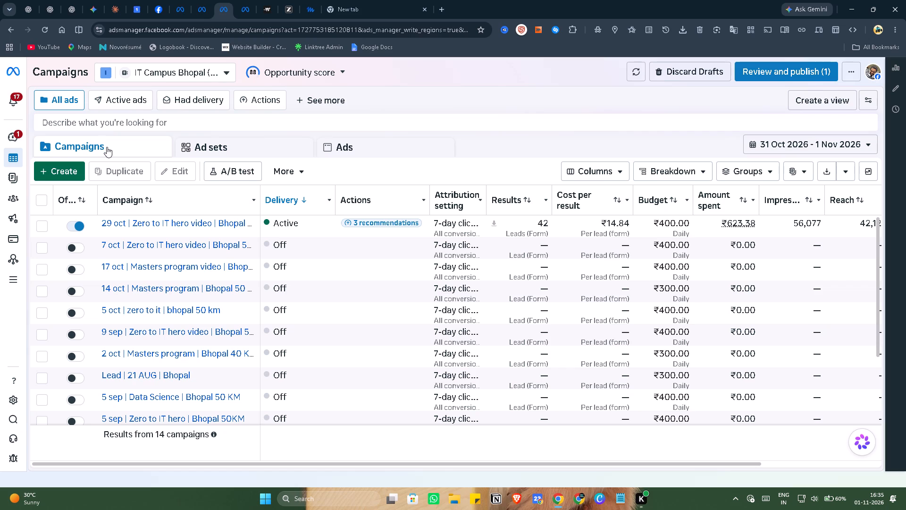
Look through the IT Campus Bhopal account's full campaign list.
{"action": "scroll", "coordinate": [292, 321], "scroll_direction": "down", "scroll_amount": 6}
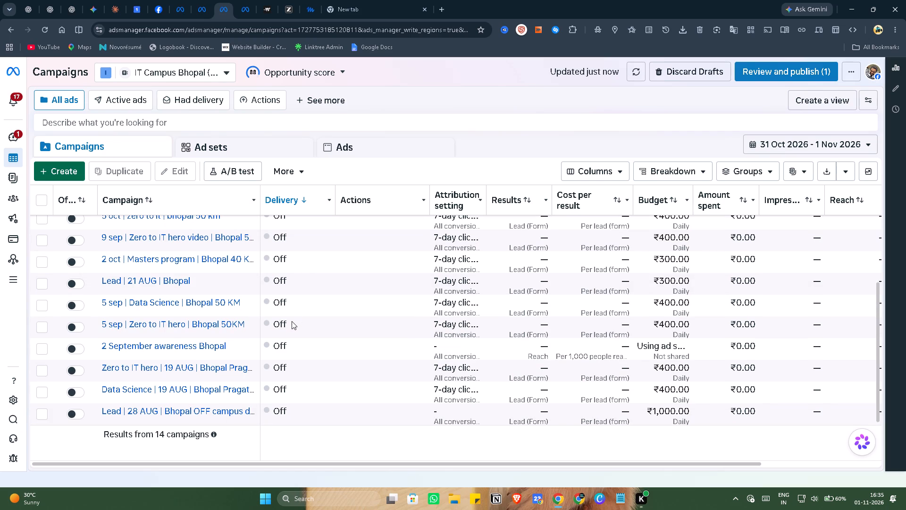
{"action": "scroll", "coordinate": [368, 319], "scroll_direction": "up", "scroll_amount": 3}
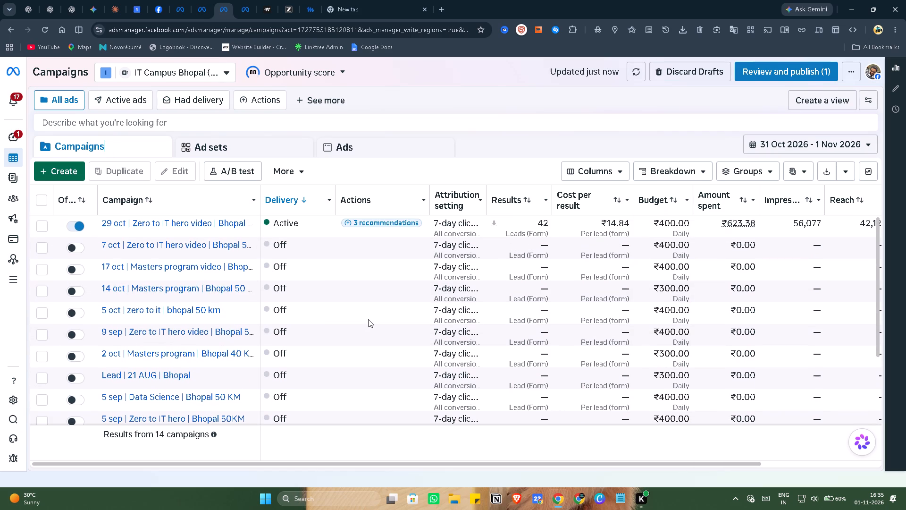
{"action": "scroll", "coordinate": [368, 319], "scroll_direction": "up", "scroll_amount": 4}
Switch to the Empire Infra New account's campaigns for 27–29 Oct 2026 and dismiss the ad blocker notice.
{"action": "left_click", "coordinate": [206, 0]}
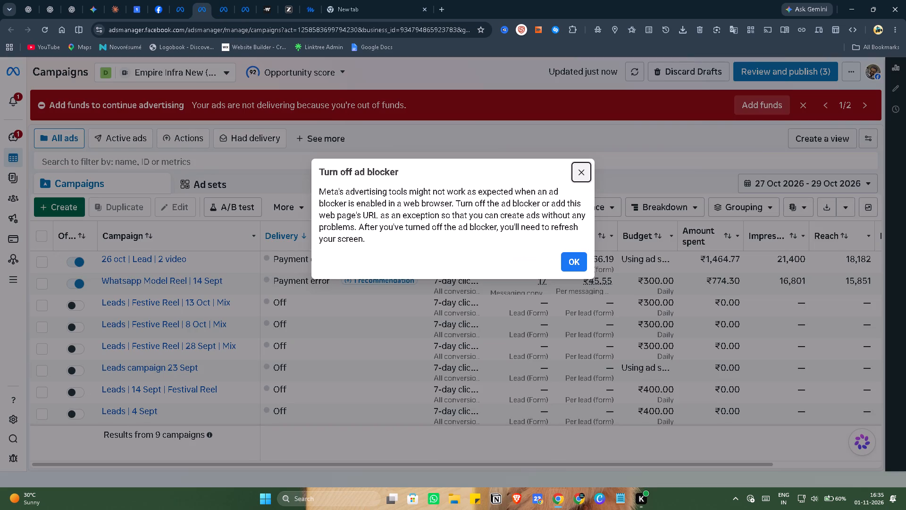
{"action": "left_click", "coordinate": [580, 259]}
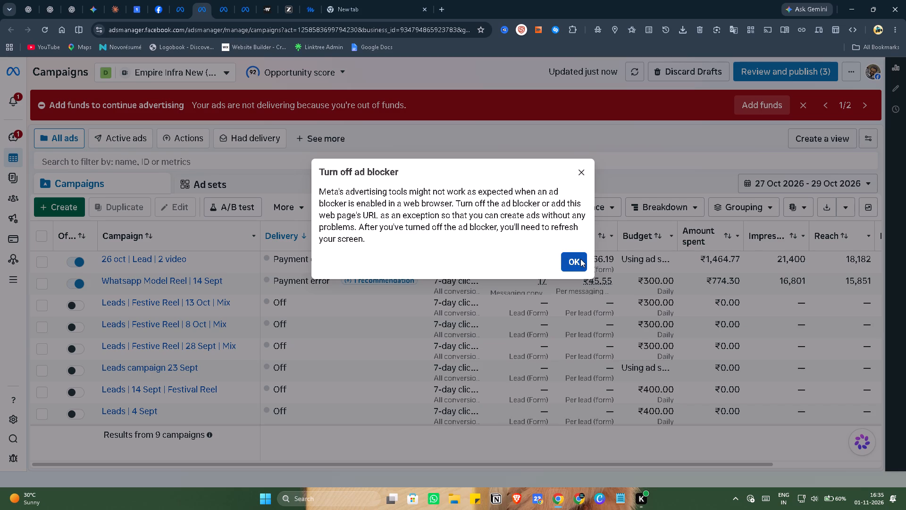
Review the Empire Infra New campaign list for 27–29 Oct 2026, including delivery, results, cost per result and amount spent.
{"action": "scroll", "coordinate": [411, 316], "scroll_direction": "up", "scroll_amount": 4}
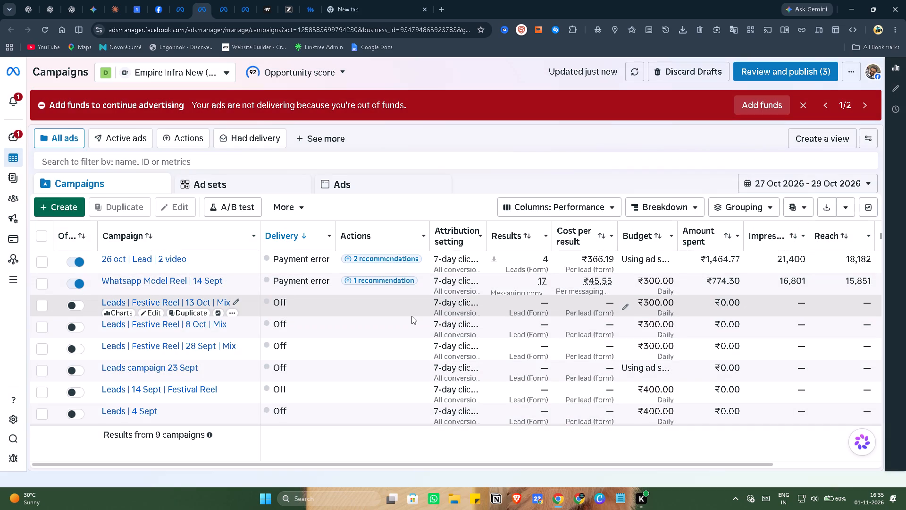
{"action": "scroll", "coordinate": [411, 316], "scroll_direction": "up", "scroll_amount": 3}
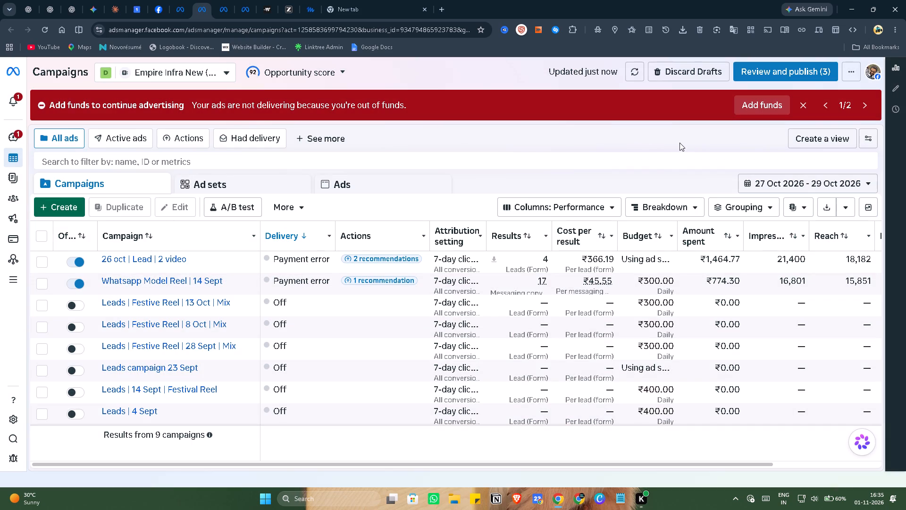
{"action": "left_click", "coordinate": [176, 0]}
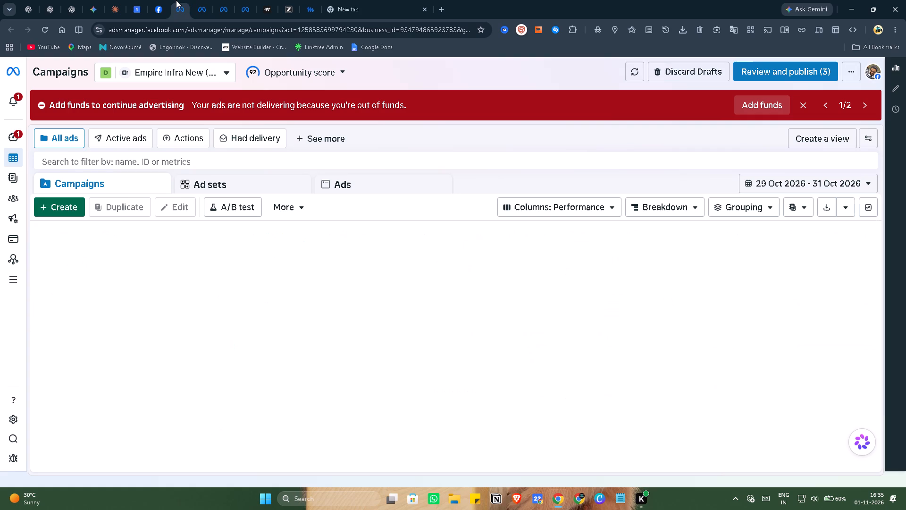
{"action": "left_click", "coordinate": [199, 1]}
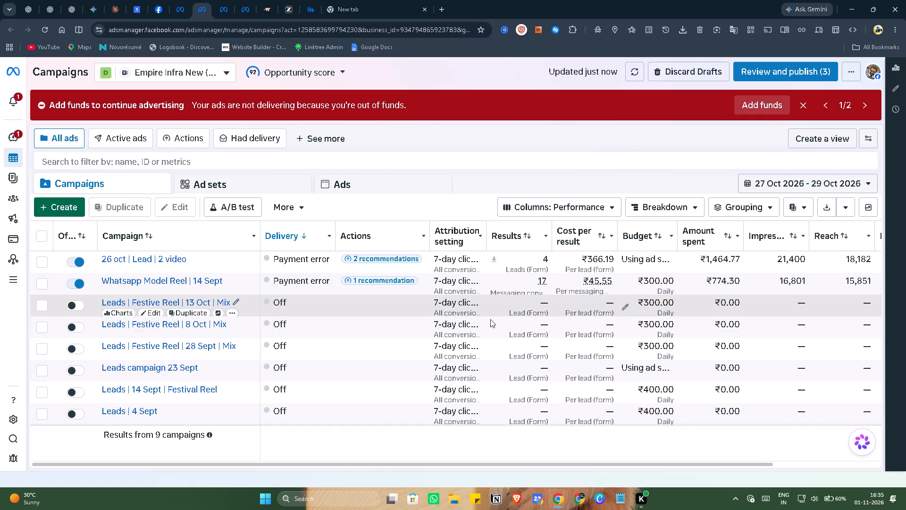
{"action": "scroll", "coordinate": [405, 331], "scroll_direction": "up", "scroll_amount": 6}
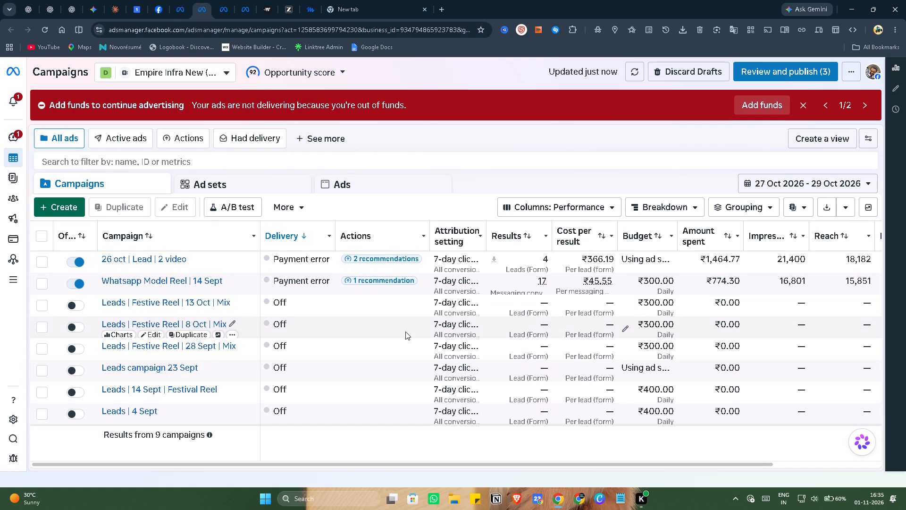
{"action": "scroll", "coordinate": [405, 331], "scroll_direction": "up", "scroll_amount": 7}
{"action": "scroll", "coordinate": [405, 331], "scroll_direction": "down", "scroll_amount": 4}
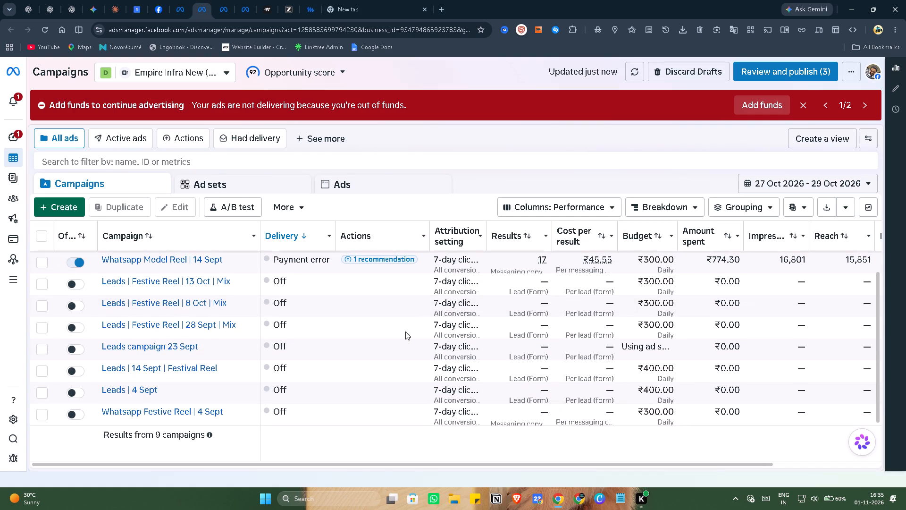
{"action": "scroll", "coordinate": [405, 331], "scroll_direction": "down", "scroll_amount": 1}
{"action": "scroll", "coordinate": [405, 331], "scroll_direction": "up", "scroll_amount": 5}
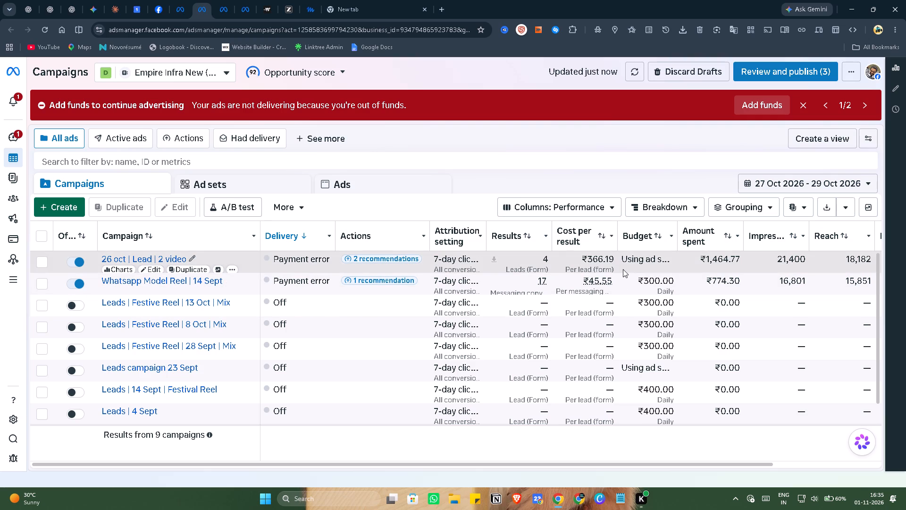
Sort the Empire Infra New campaigns by cost per result, highest to lowest.
{"action": "scroll", "coordinate": [623, 269], "scroll_direction": "left", "scroll_amount": 5}
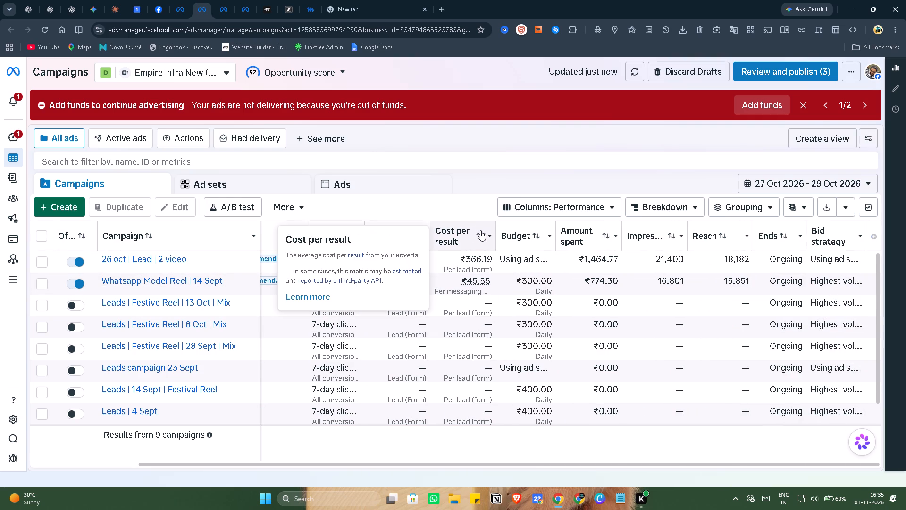
{"action": "left_click", "coordinate": [480, 230]}
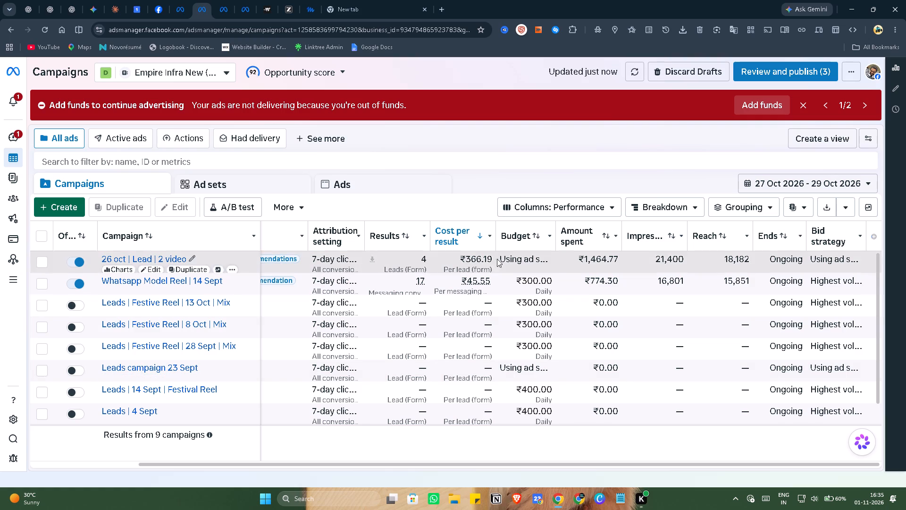
Add a standard 7-day click attribution comparison to the campaign table from the cost per result column.
{"action": "left_click", "coordinate": [491, 236]}
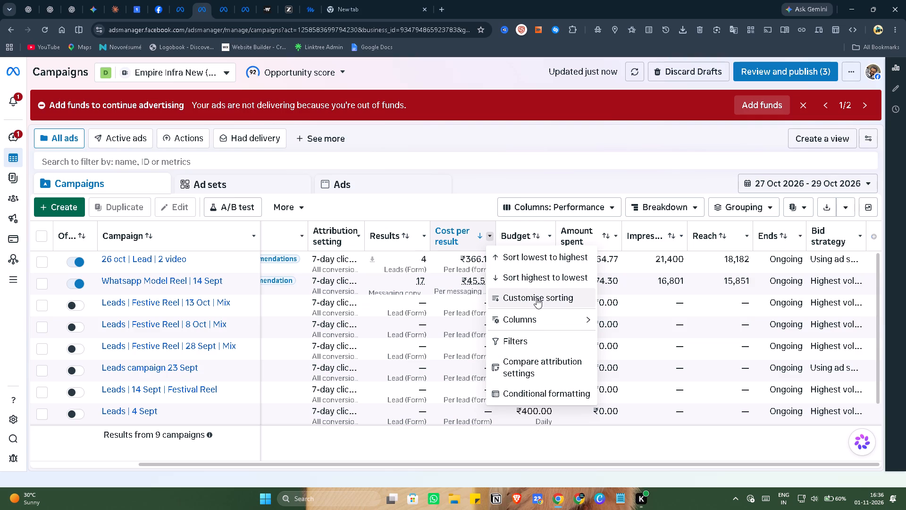
{"action": "left_click", "coordinate": [533, 373]}
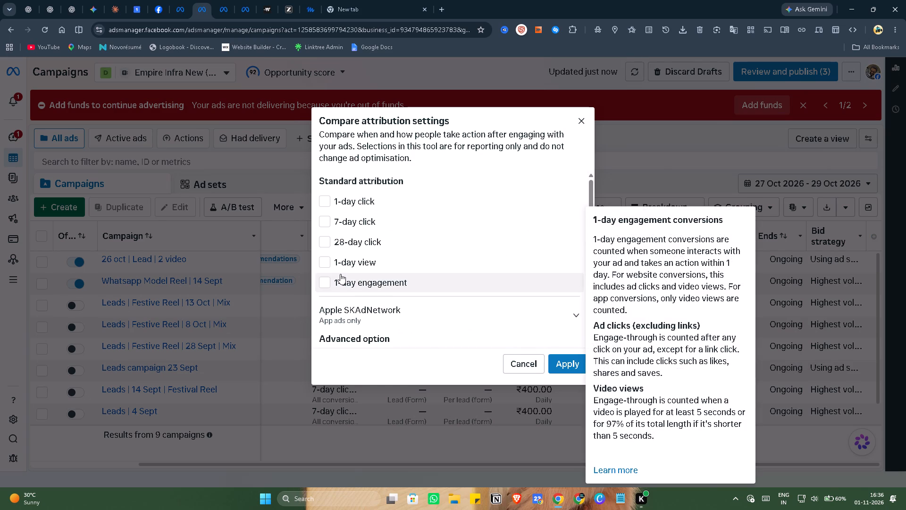
{"action": "left_click", "coordinate": [325, 225]}
{"action": "scroll", "coordinate": [436, 352], "scroll_direction": "down", "scroll_amount": 4}
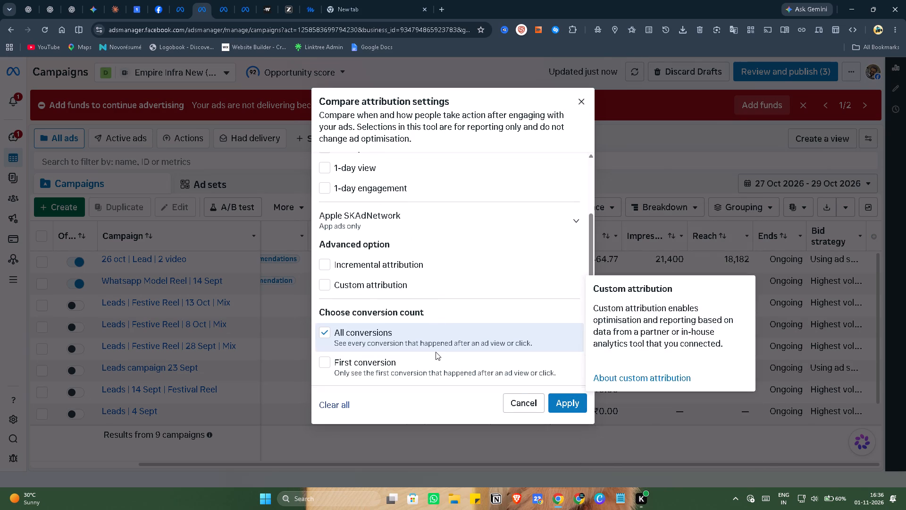
{"action": "left_click", "coordinate": [553, 399]}
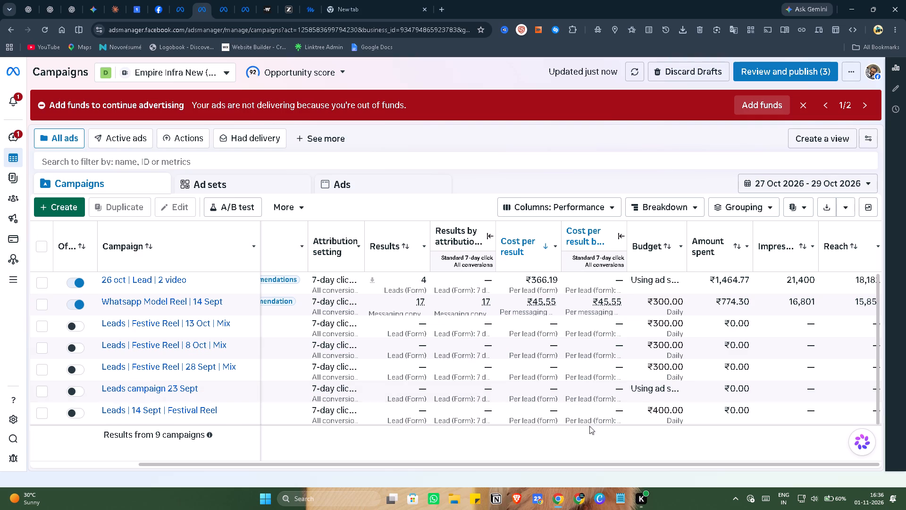
Examine the campaigns' results and cost per result in the 7-day click attribution columns.
{"action": "scroll", "coordinate": [570, 333], "scroll_direction": "up", "scroll_amount": 3}
{"action": "scroll", "coordinate": [570, 333], "scroll_direction": "down", "scroll_amount": 2}
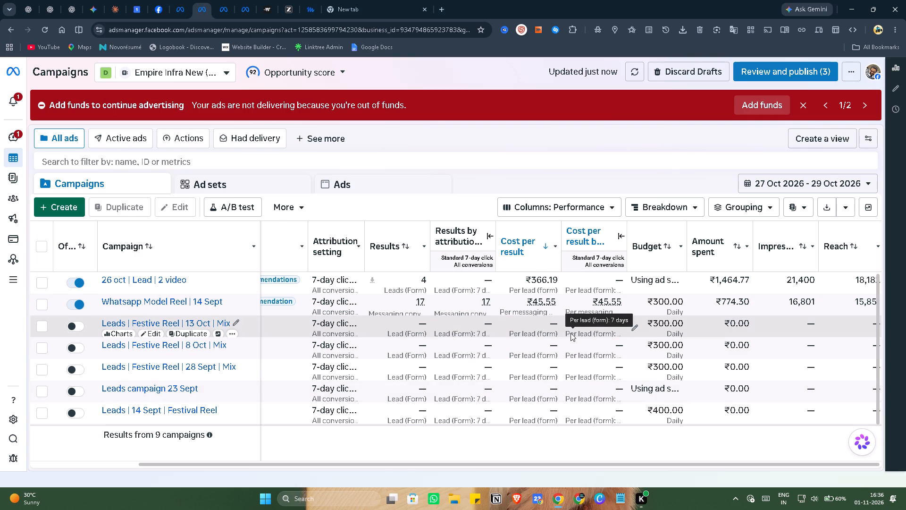
{"action": "scroll", "coordinate": [570, 333], "scroll_direction": "down", "scroll_amount": 4}
{"action": "scroll", "coordinate": [570, 333], "scroll_direction": "up", "scroll_amount": 3}
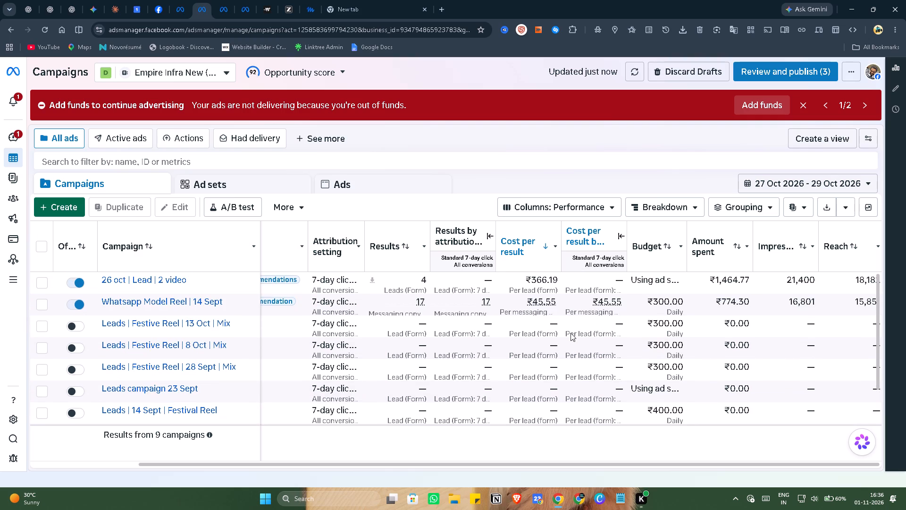